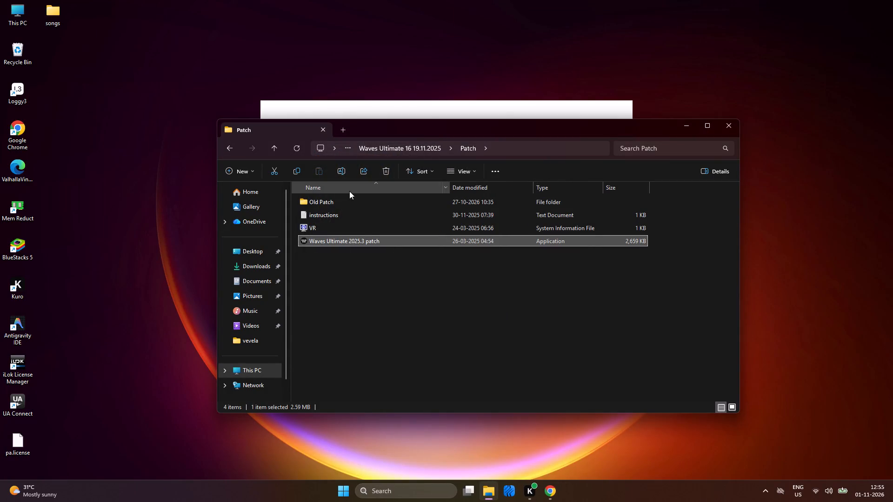
Launch the Waves Ultimate 2024.6 patch application from the Old Patch folder.
left_click(333, 196)
double_click(331, 197)
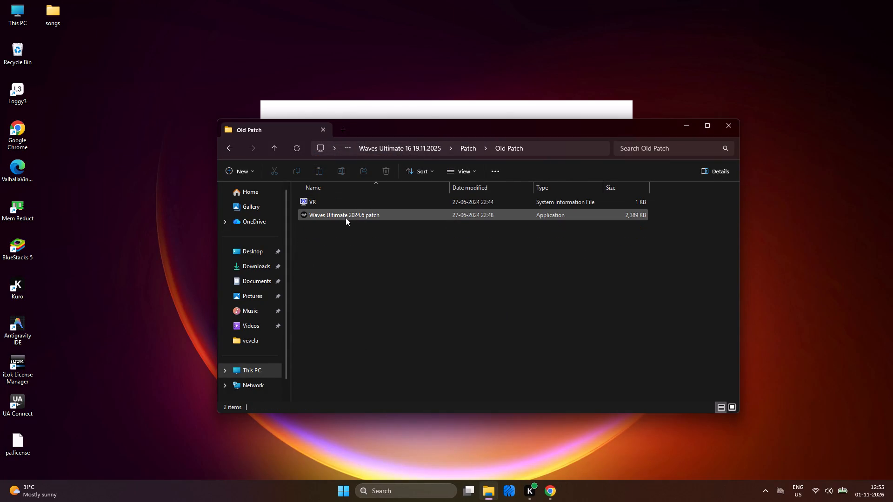
double_click(346, 218)
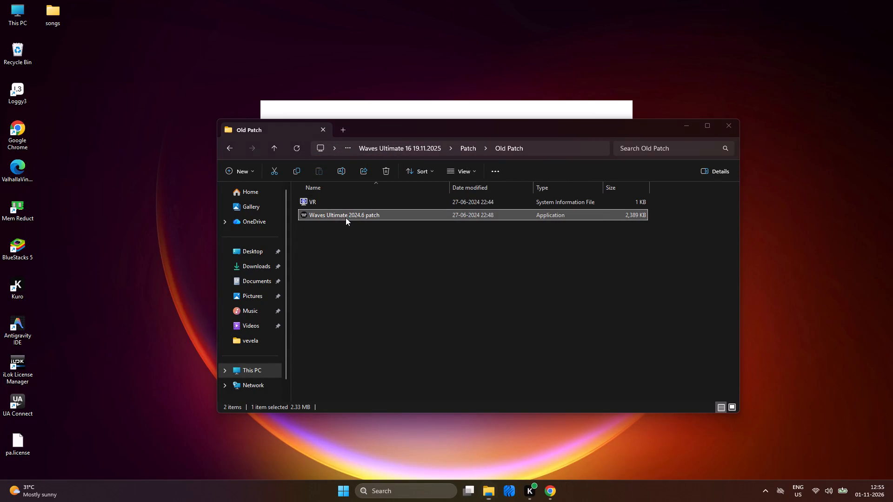
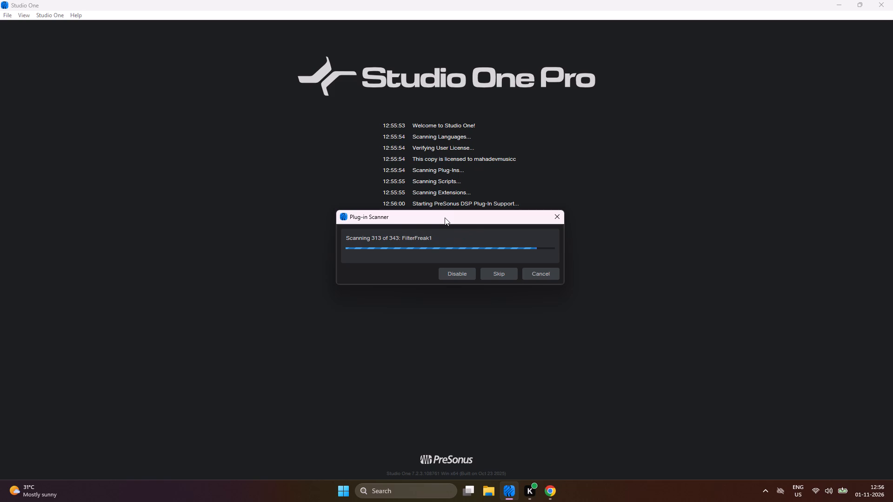
Open the 2026-10-31 song from the recent files in Studio One once the start-up plug-in scan finishes.
left_click(440, 214)
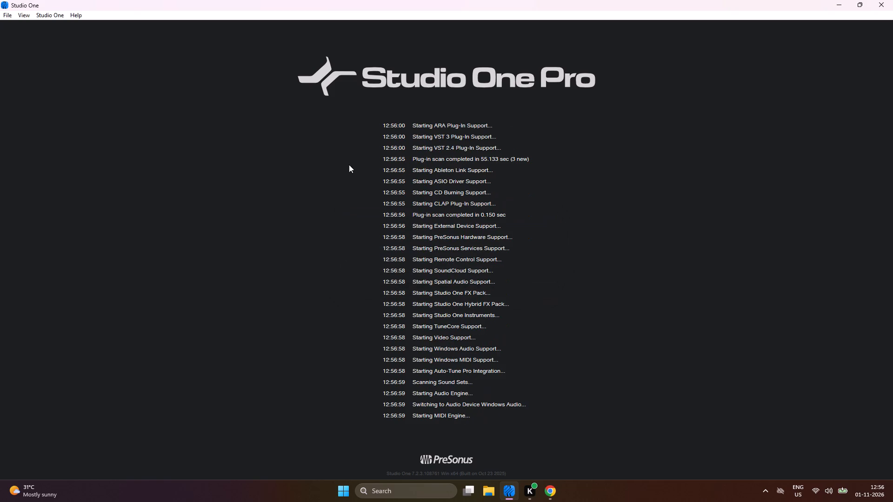
left_click(332, 169)
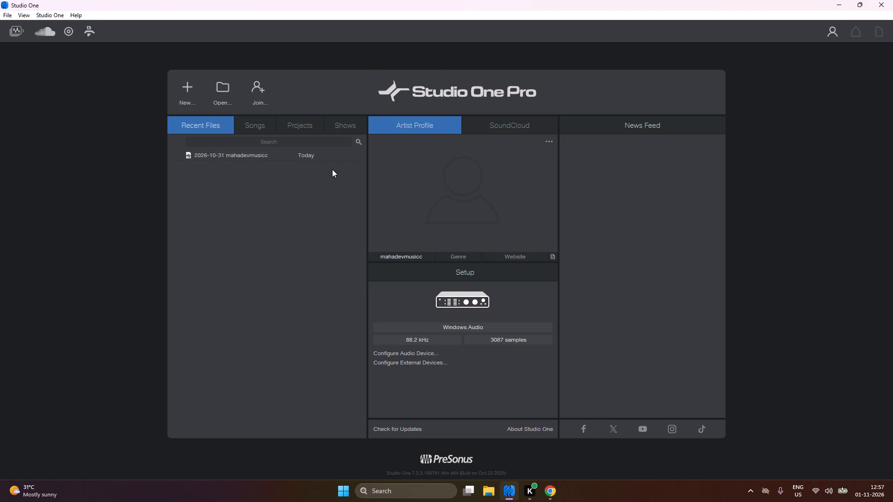
left_click(224, 157)
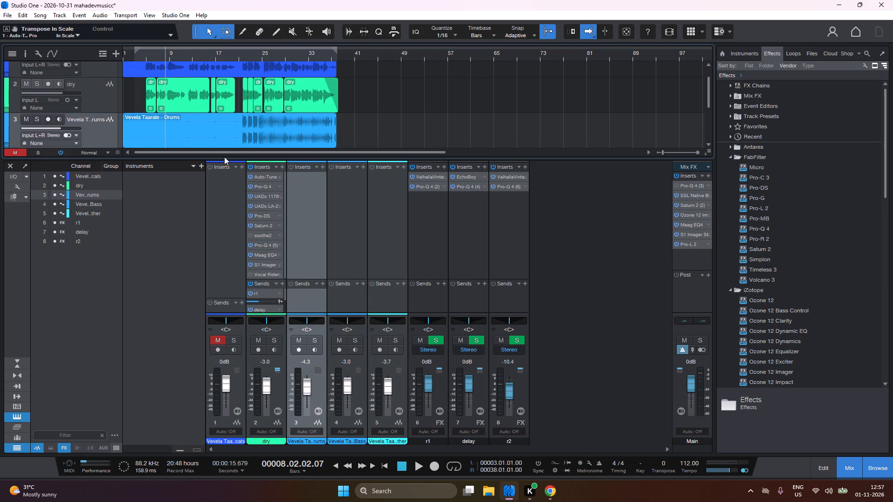
Play the song briefly from the loop start at bar 3 and stop it.
type("1")
key("space")
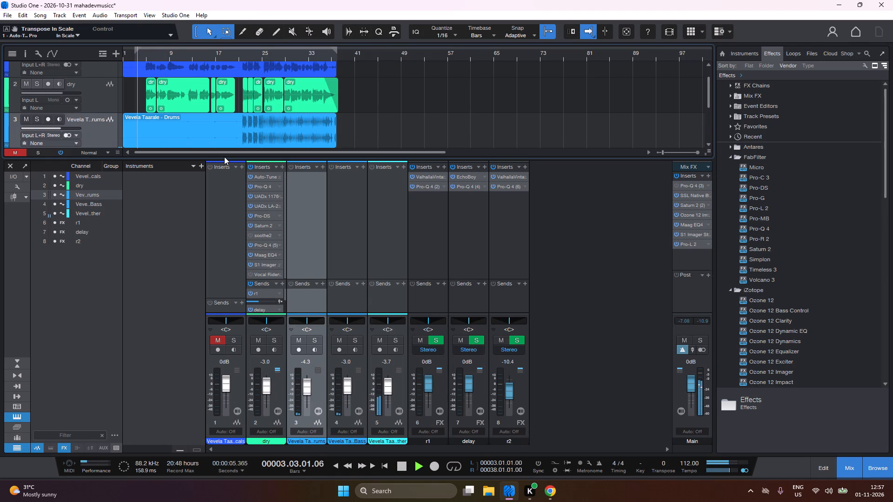
key("space")
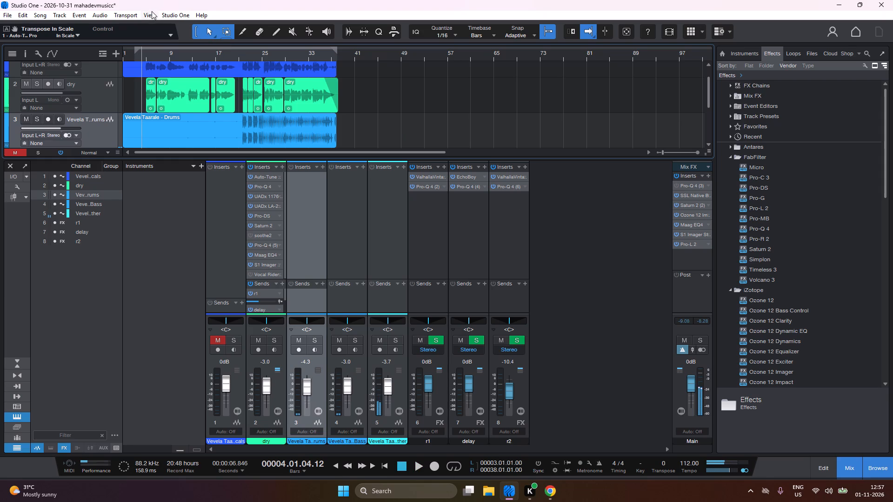
Update the plug-in list in the Plug-In Manager, then close the manager.
left_click(150, 16)
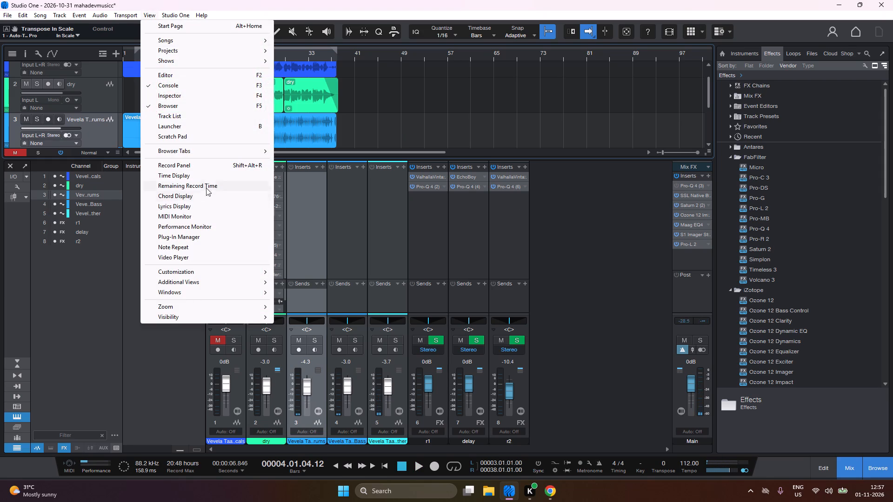
left_click(193, 232)
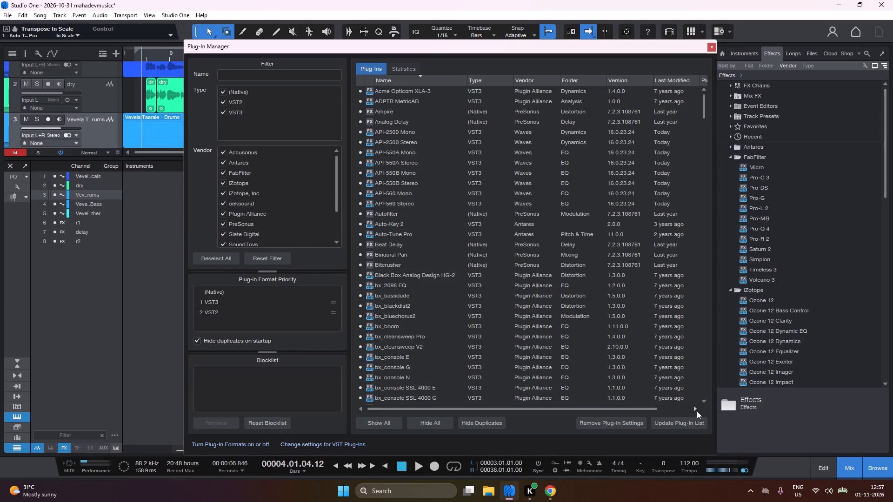
left_click(687, 422)
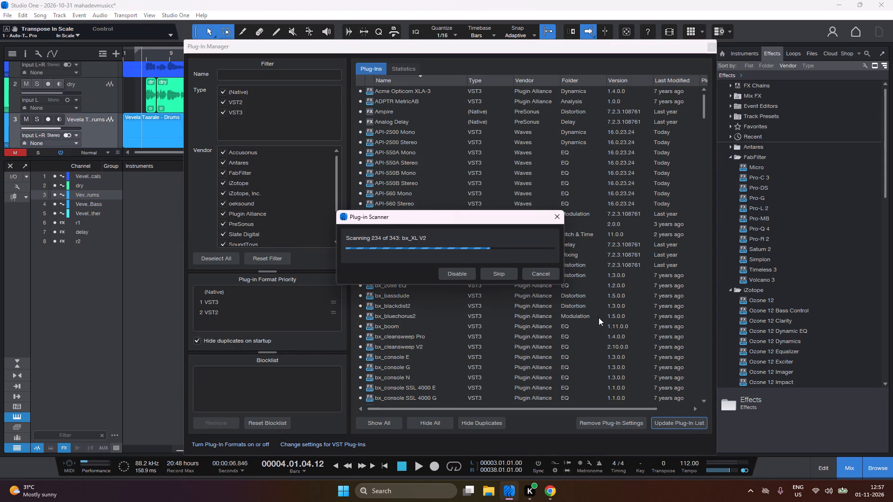
left_click(523, 269)
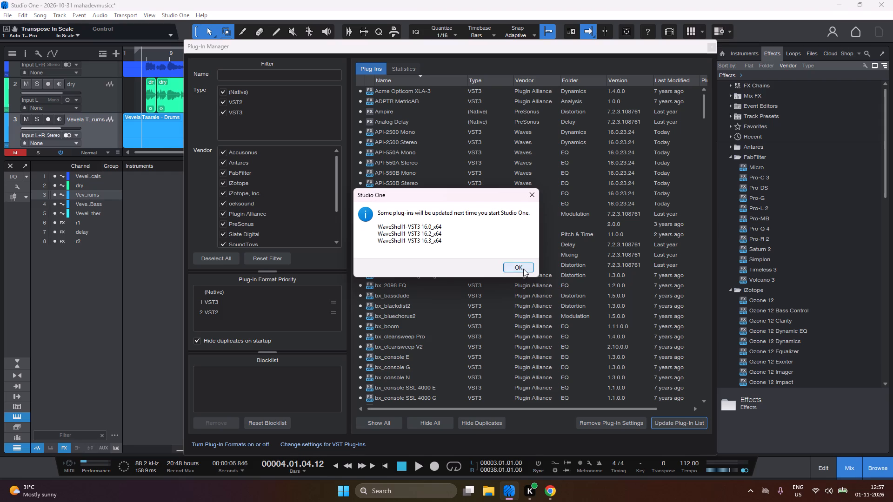
left_click(706, 50)
left_click(709, 50)
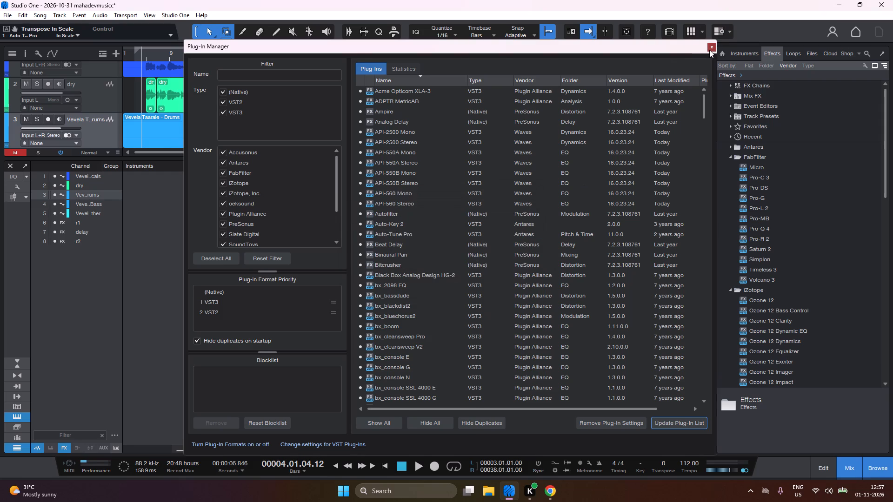
Insert the Waves Doubler2 Mono effect on the dry channel between Saturn 2 and soothe2.
scroll(789, 268, "down", 11)
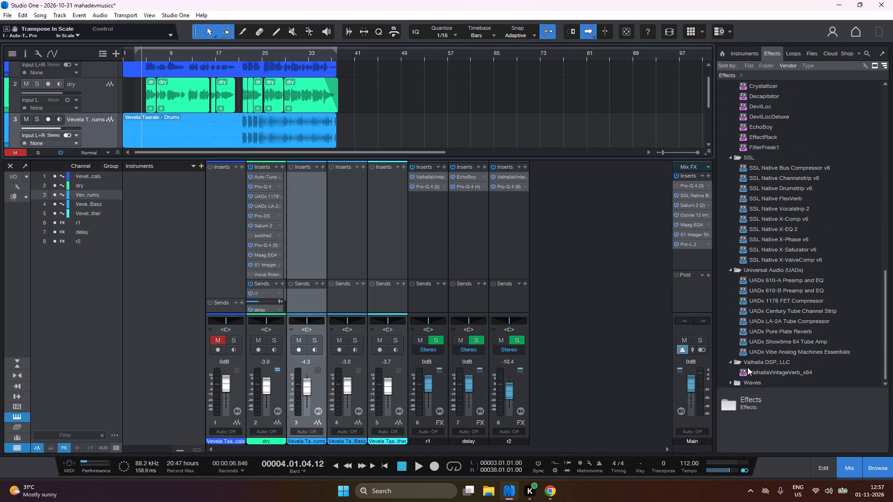
left_click(731, 381)
scroll(757, 336, "down", 3)
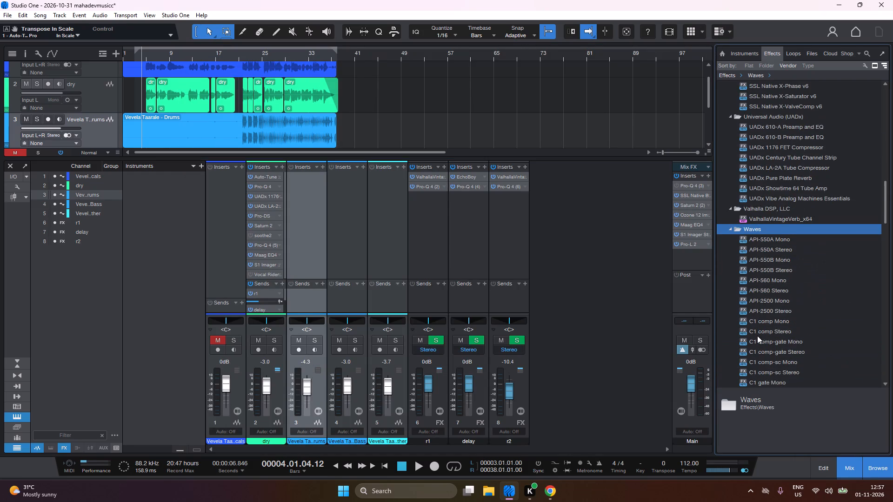
scroll(757, 336, "down", 5)
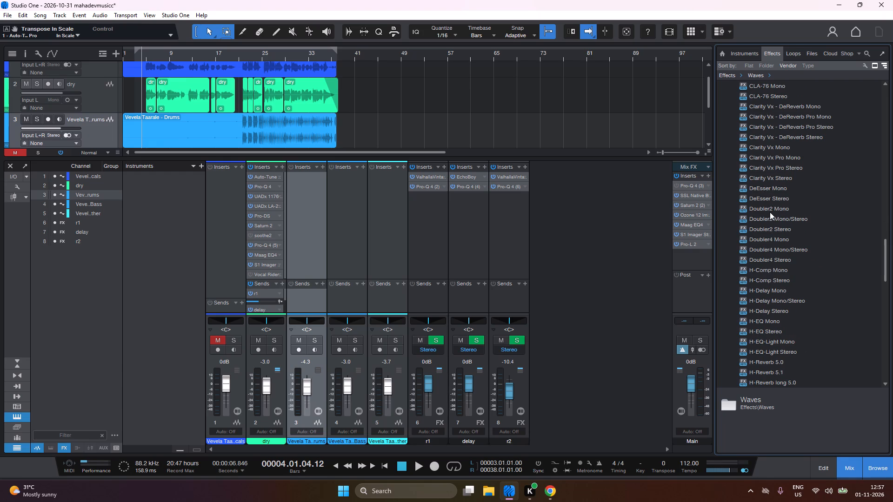
left_click_drag(771, 209, 268, 231)
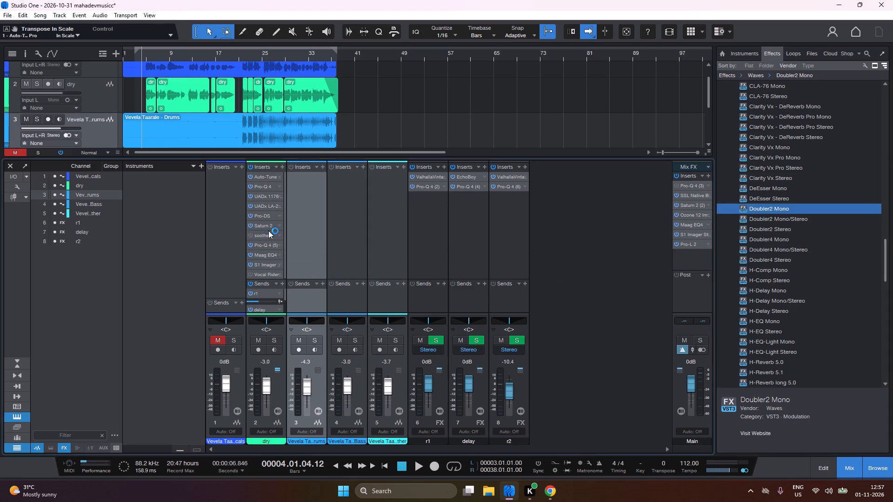
Play the song briefly from the loop start with the new doubler inserted, and stop it.
type("1")
key("space")
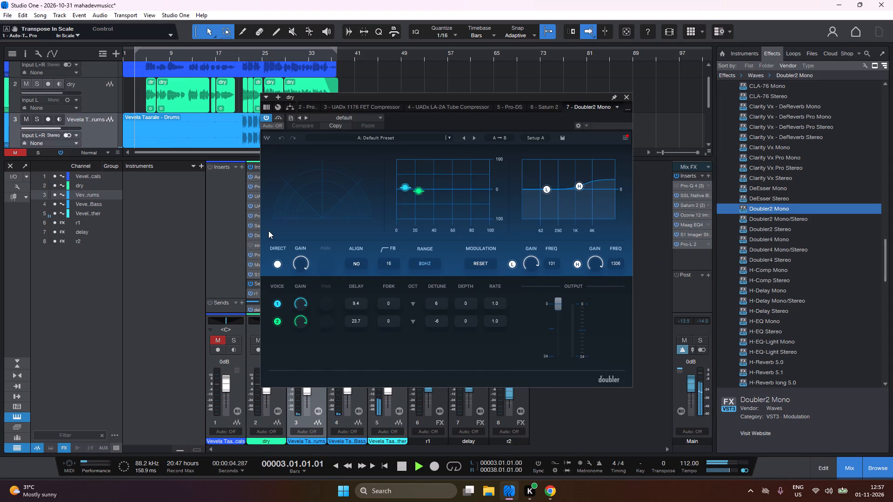
key("space")
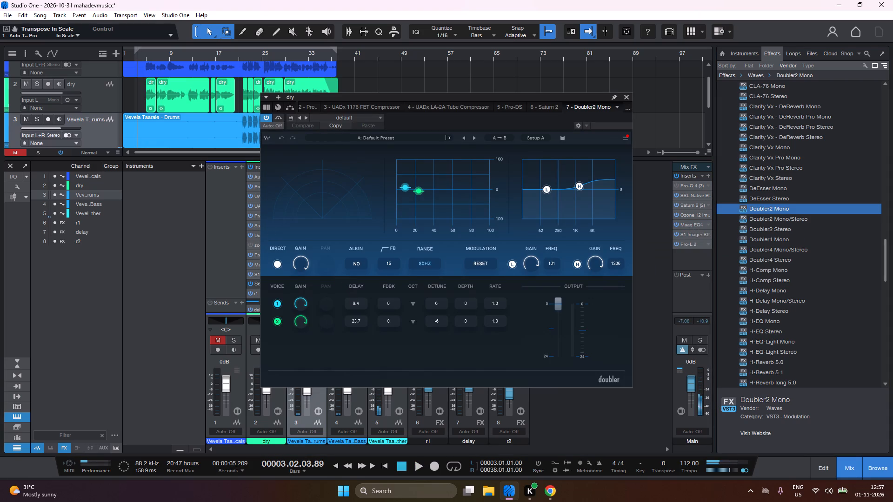
Set the Doubler2 delay to 20 ms for voice 1 and 40 ms for voice 2.
left_click(353, 301)
type("20")
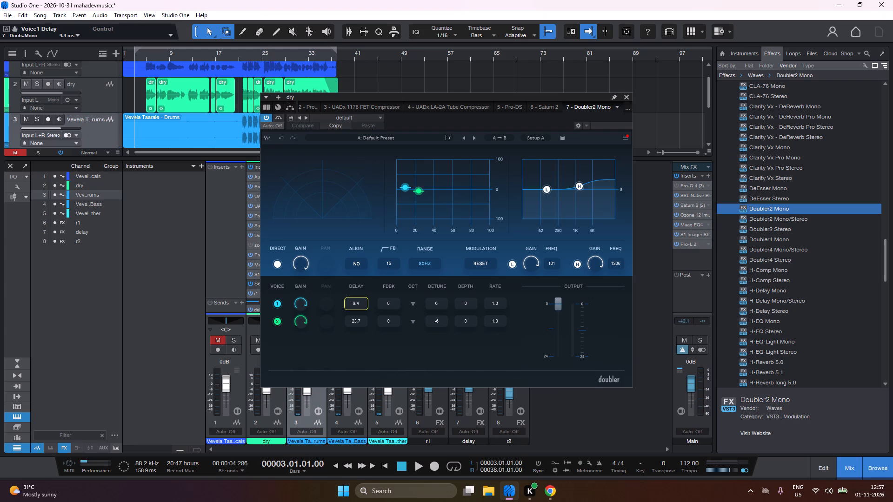
double_click(353, 301)
key("BackSpace")
type("20")
key("Return")
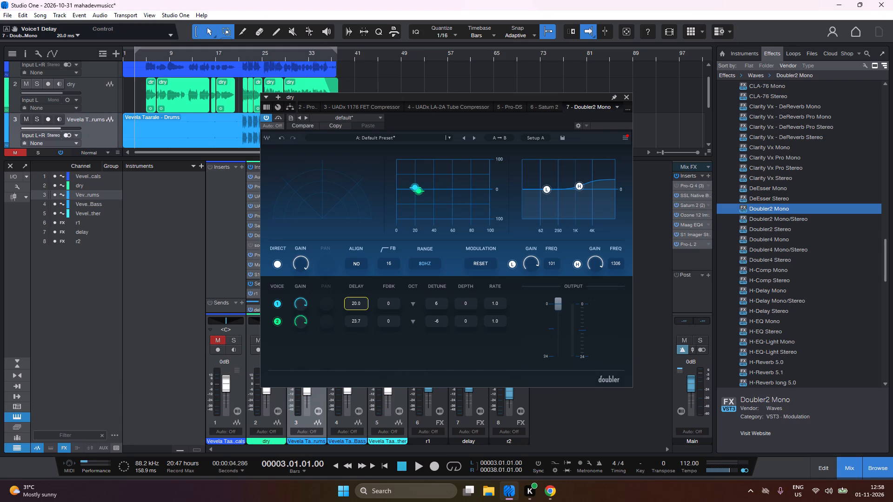
double_click(356, 320)
type("40")
key("Return")
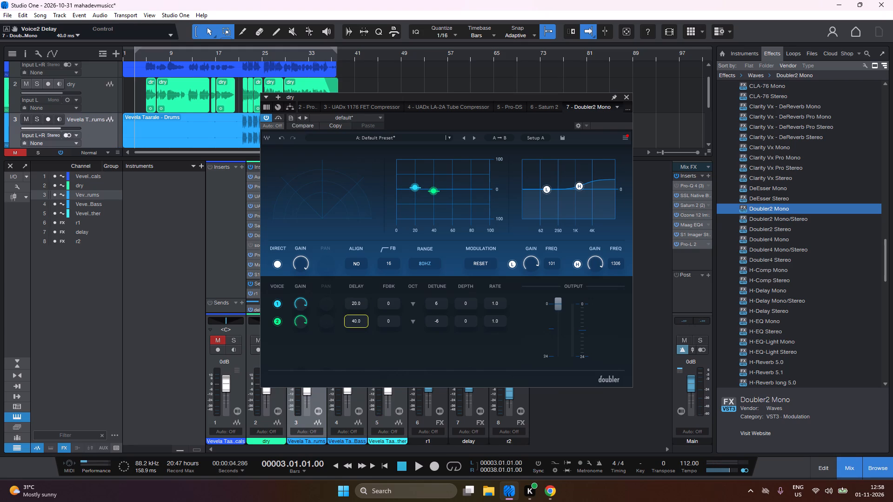
Play the song from the loop start and move the Doubler2 window clear of the dry channel's inserts.
type("1")
key("space")
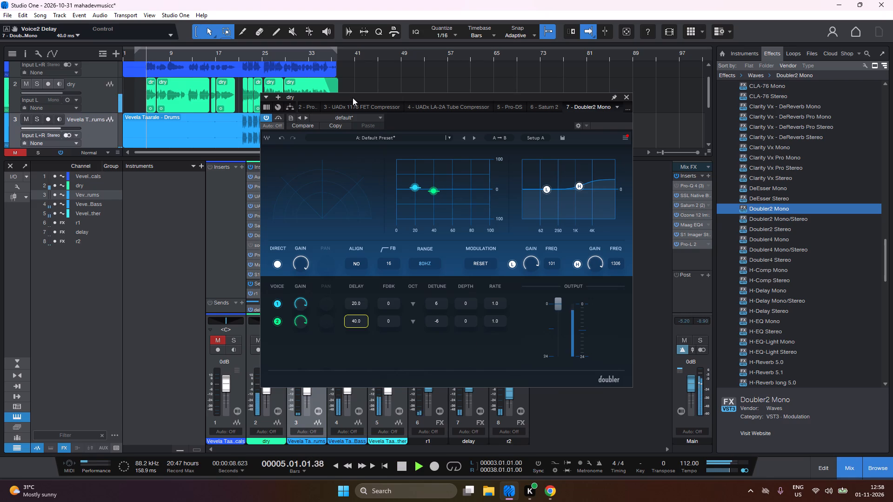
left_click_drag(353, 98, 515, 66)
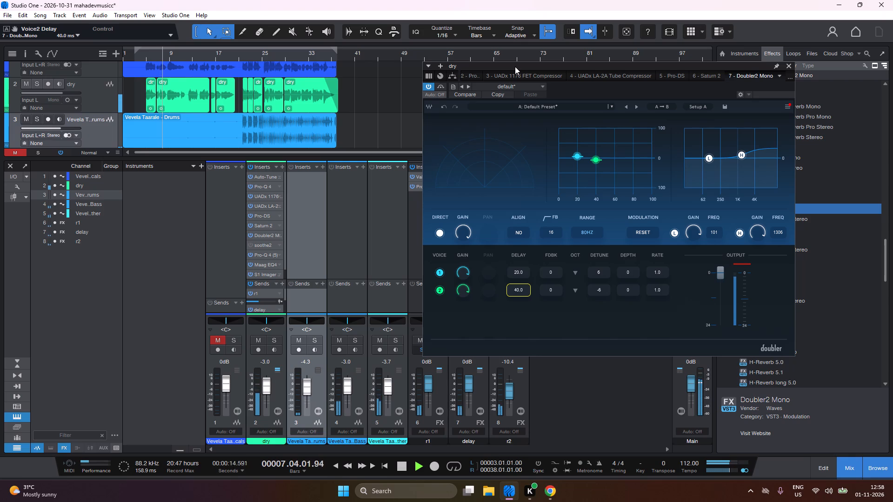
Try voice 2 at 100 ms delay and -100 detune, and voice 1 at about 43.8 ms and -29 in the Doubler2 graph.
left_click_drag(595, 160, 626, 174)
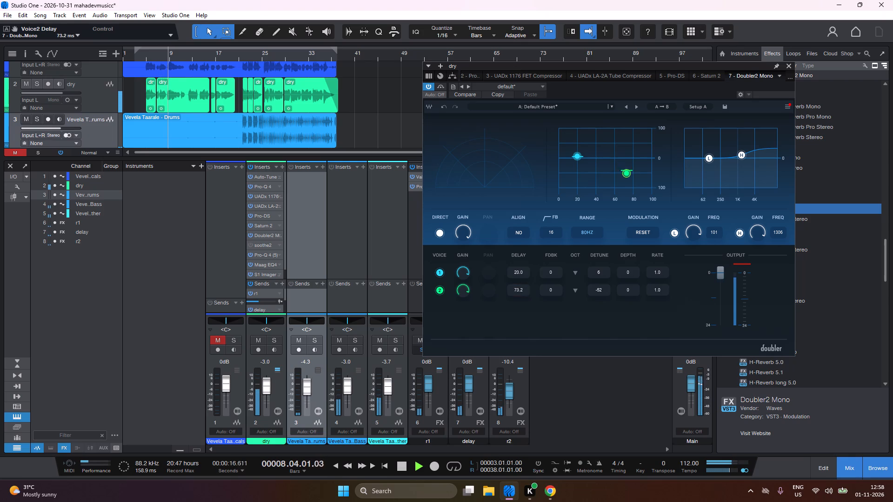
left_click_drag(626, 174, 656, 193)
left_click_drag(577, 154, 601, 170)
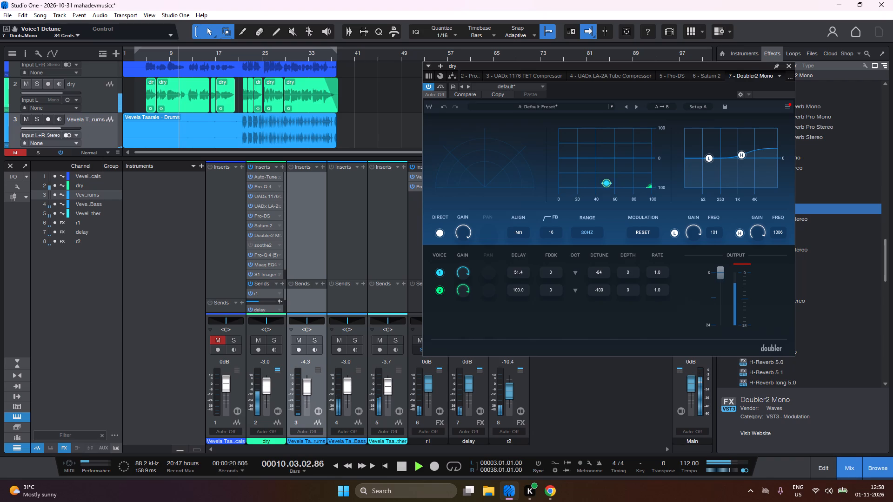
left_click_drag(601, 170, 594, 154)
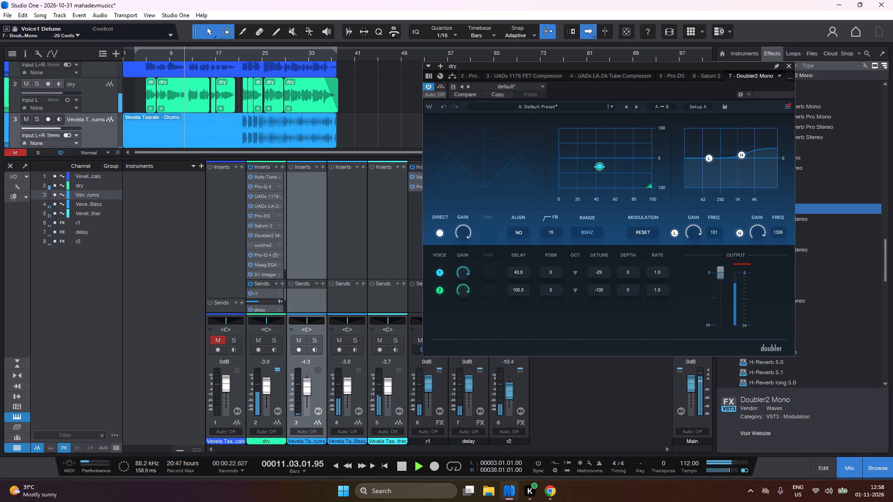
Set the Doubler2 voice 1 delay to 20 ms and the voice 2 delay to 40 ms.
double_click(516, 276)
type("20")
key("Return")
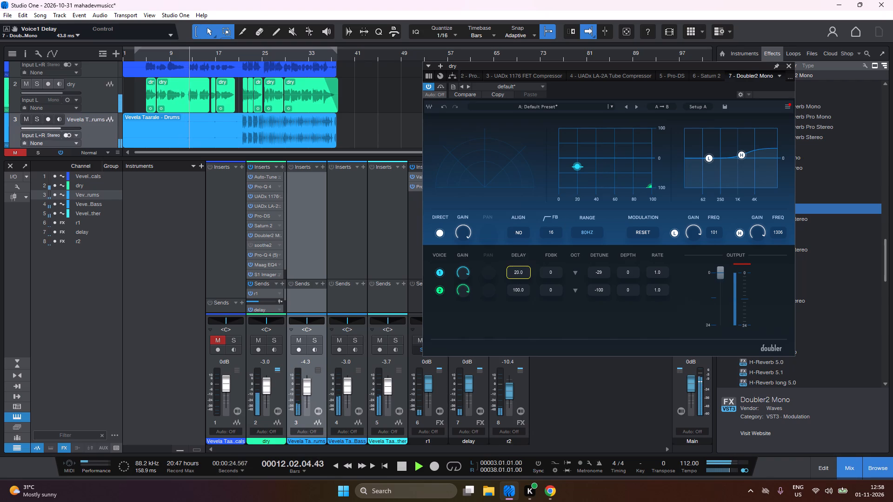
double_click(517, 288)
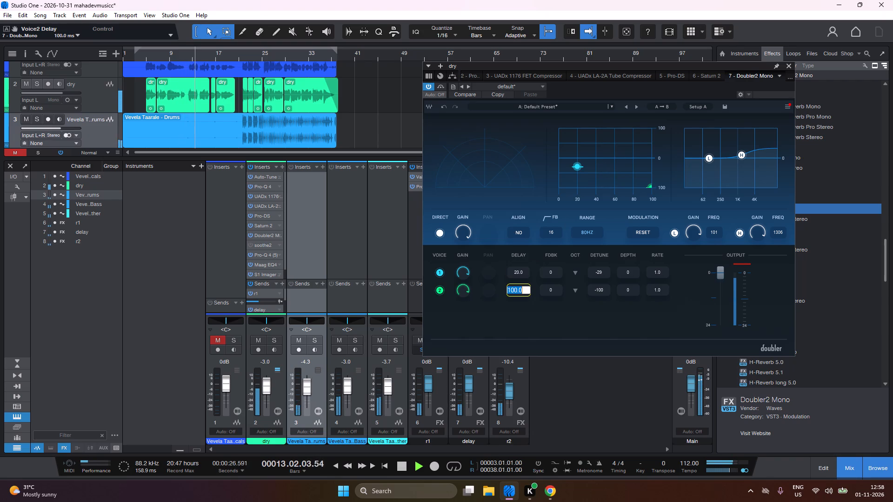
type("40")
key("Return")
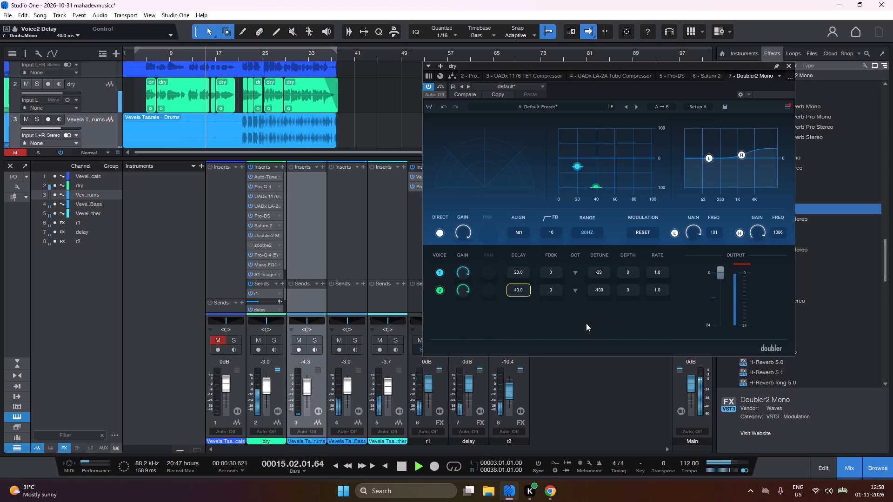
Set the Doubler2 detune to 10 cents for voice 2 and -10 cents for voice 1.
double_click(599, 290)
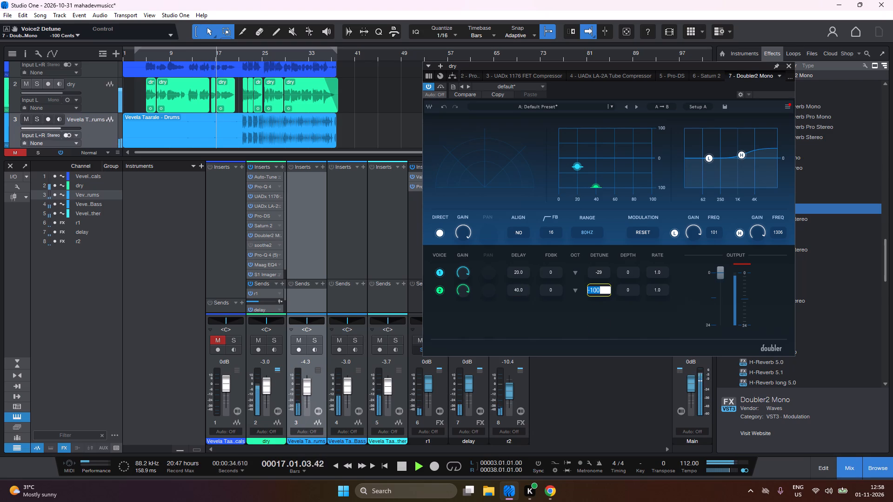
type("10")
key("Return")
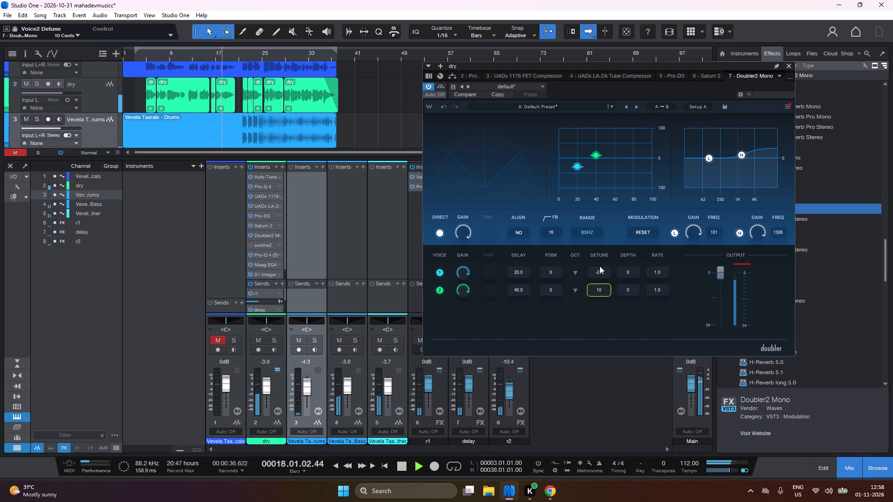
double_click(600, 271)
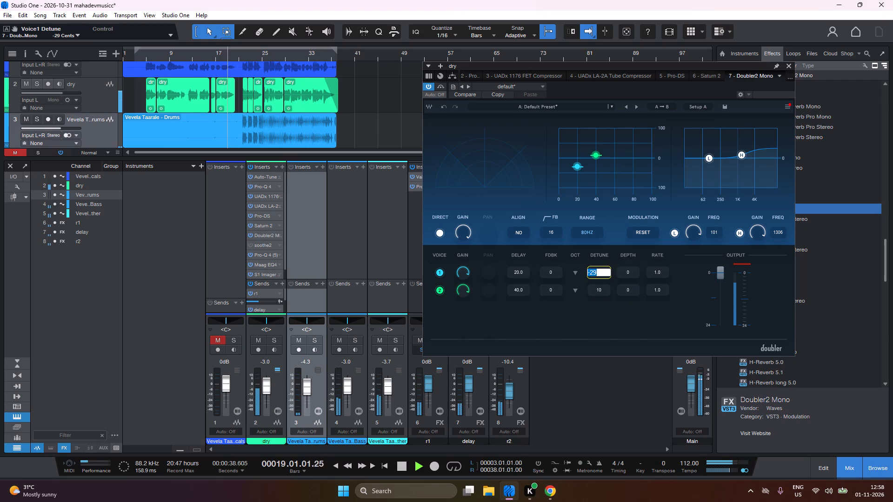
type("-10")
key("Return")
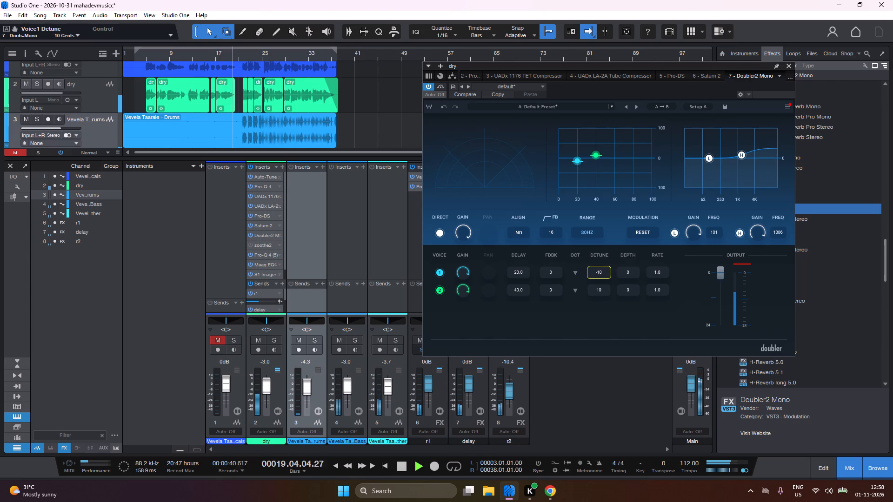
left_click(608, 318)
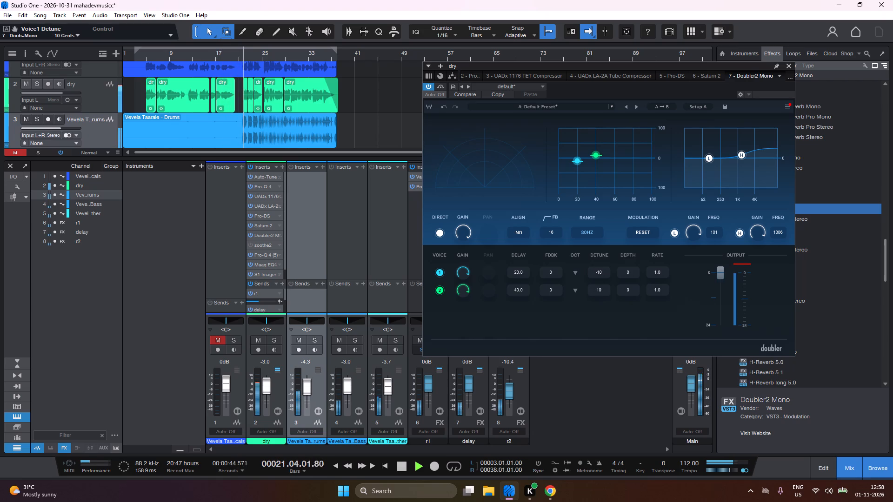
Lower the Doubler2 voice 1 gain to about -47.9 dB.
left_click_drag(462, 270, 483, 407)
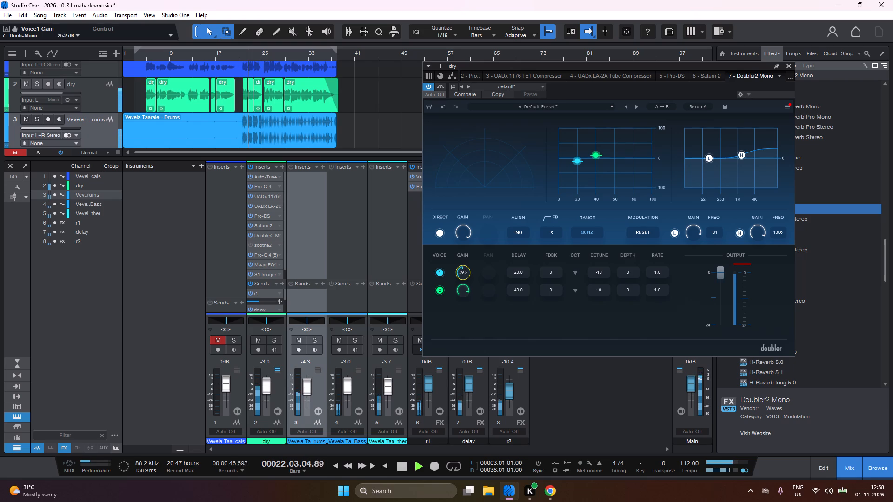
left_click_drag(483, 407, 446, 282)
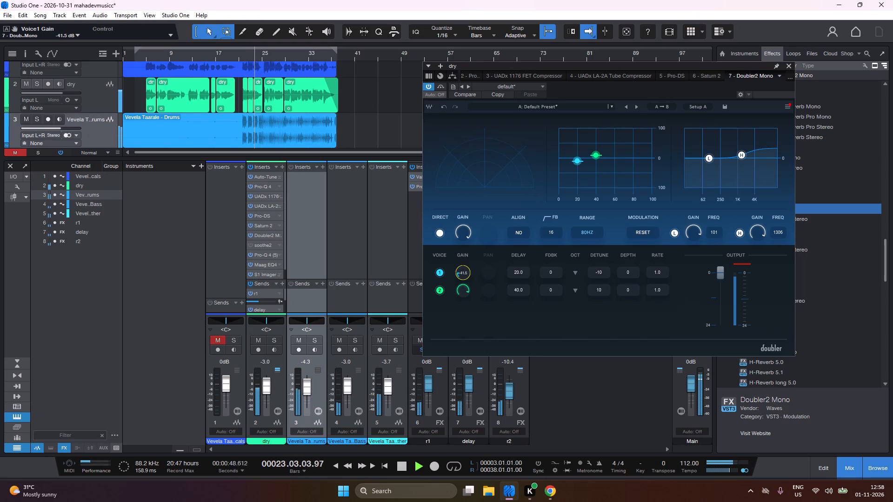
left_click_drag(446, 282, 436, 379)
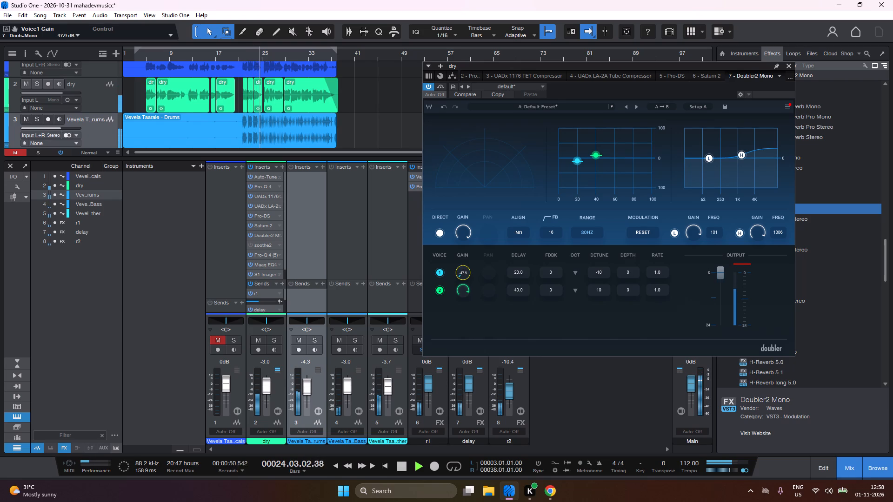
Lower the Doubler2 voice 2 gain to about -47.9 dB and bring it back up to about -20.5 dB.
left_click_drag(464, 289, 447, 262)
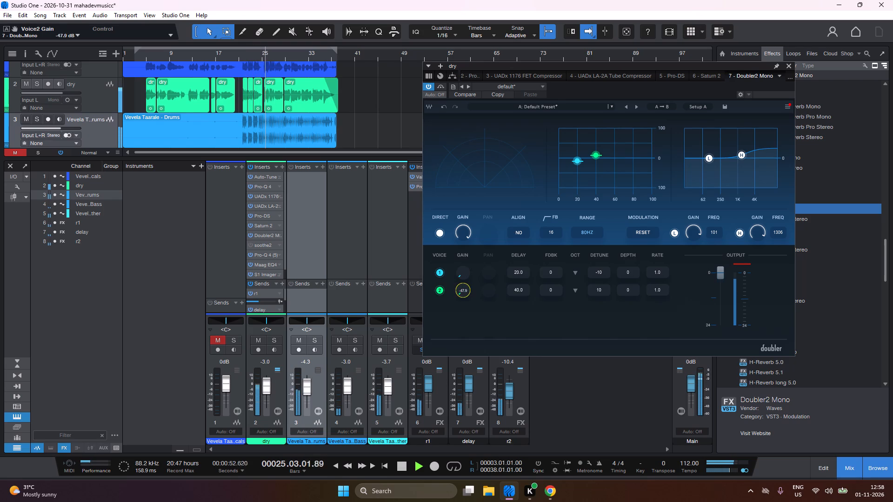
left_click_drag(447, 262, 446, 200)
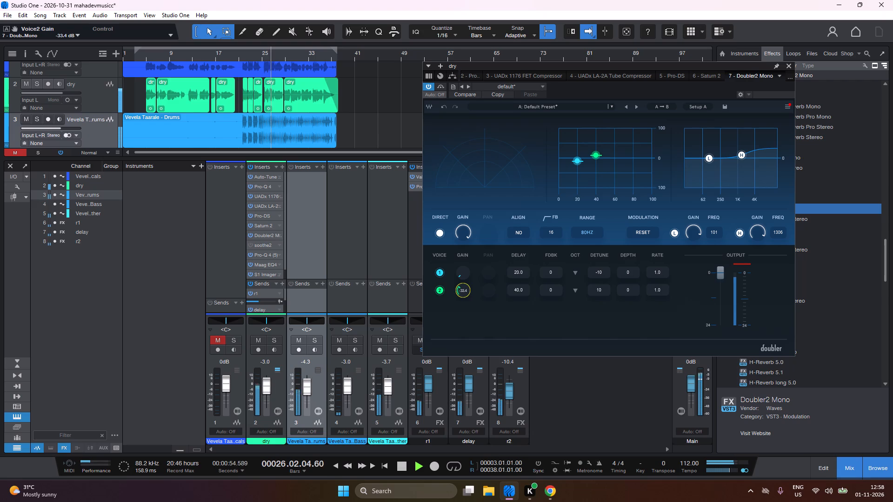
left_click_drag(446, 200, 479, 111)
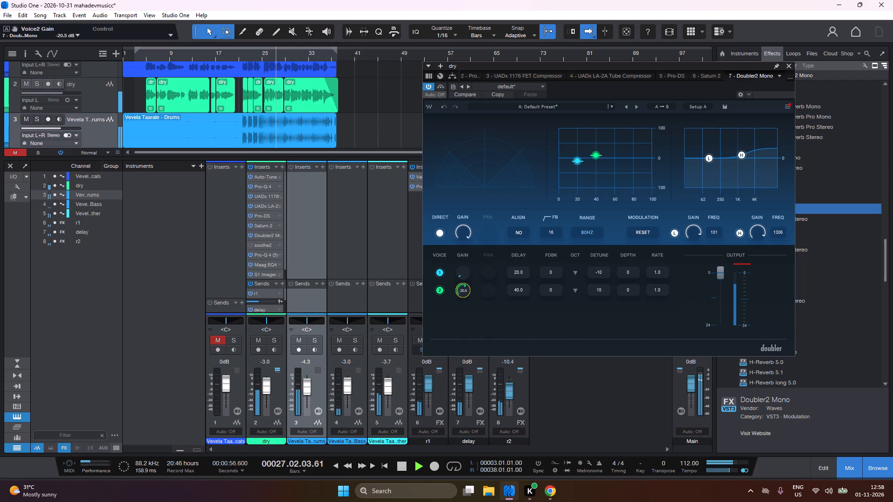
left_click_drag(479, 111, 478, 108)
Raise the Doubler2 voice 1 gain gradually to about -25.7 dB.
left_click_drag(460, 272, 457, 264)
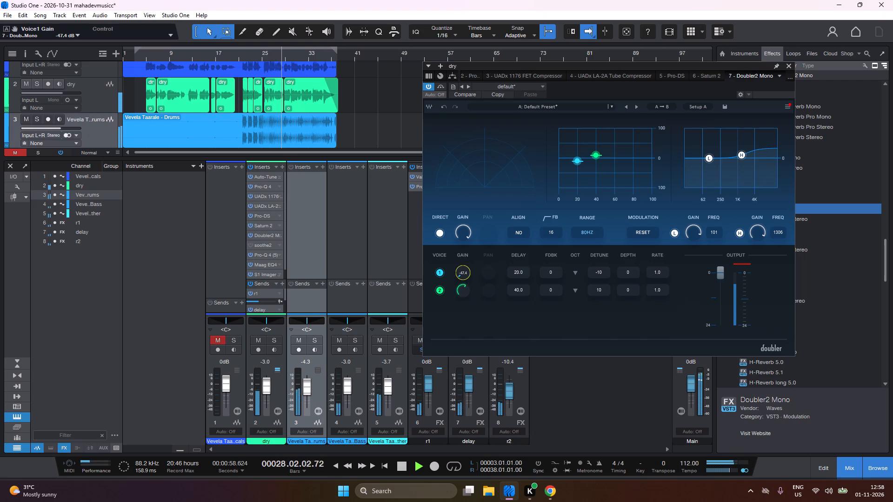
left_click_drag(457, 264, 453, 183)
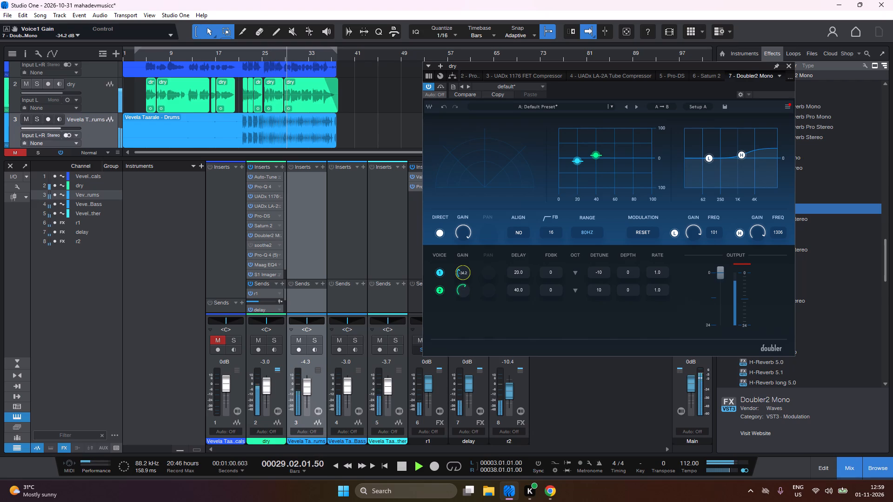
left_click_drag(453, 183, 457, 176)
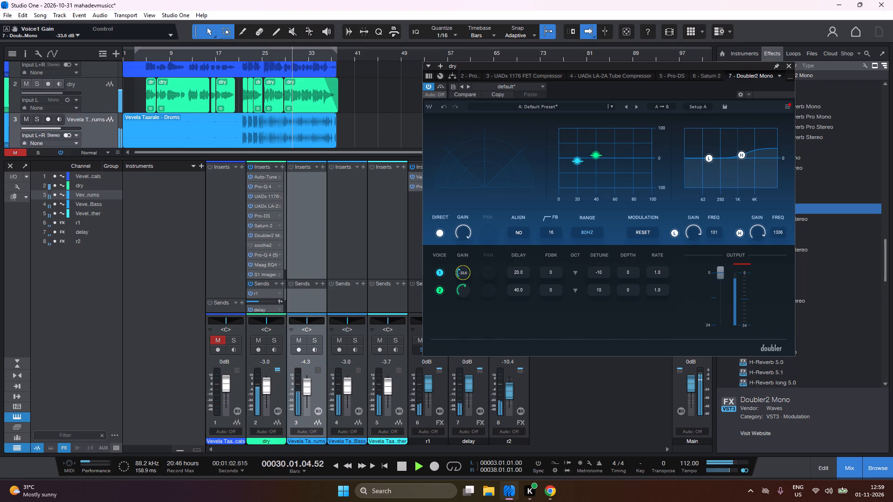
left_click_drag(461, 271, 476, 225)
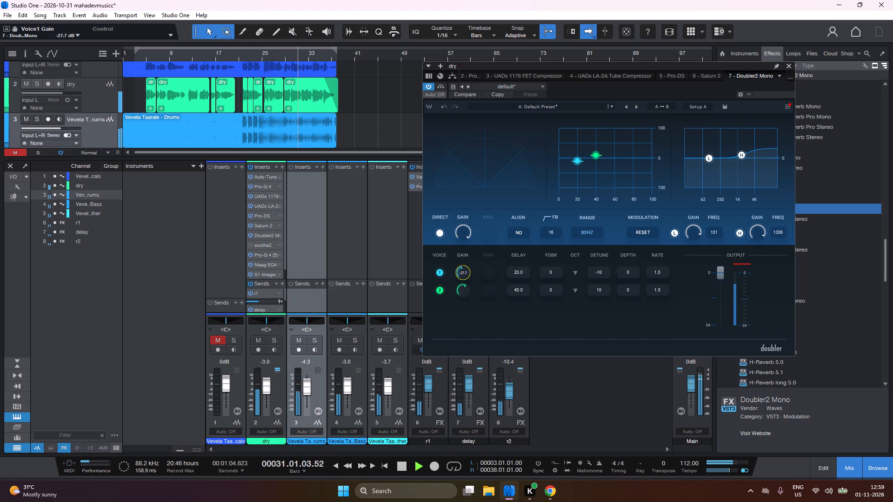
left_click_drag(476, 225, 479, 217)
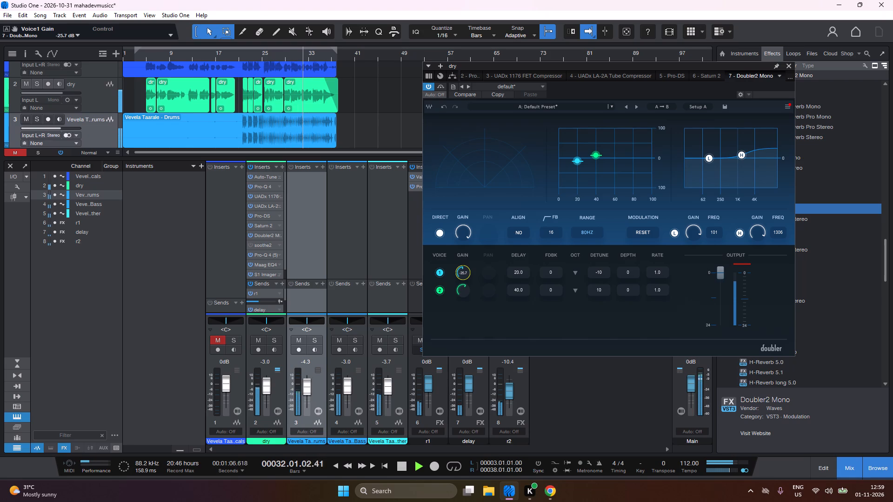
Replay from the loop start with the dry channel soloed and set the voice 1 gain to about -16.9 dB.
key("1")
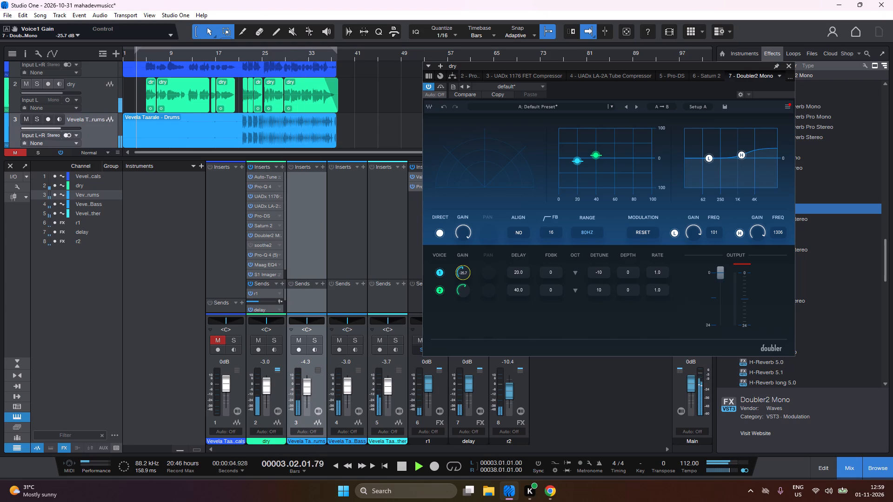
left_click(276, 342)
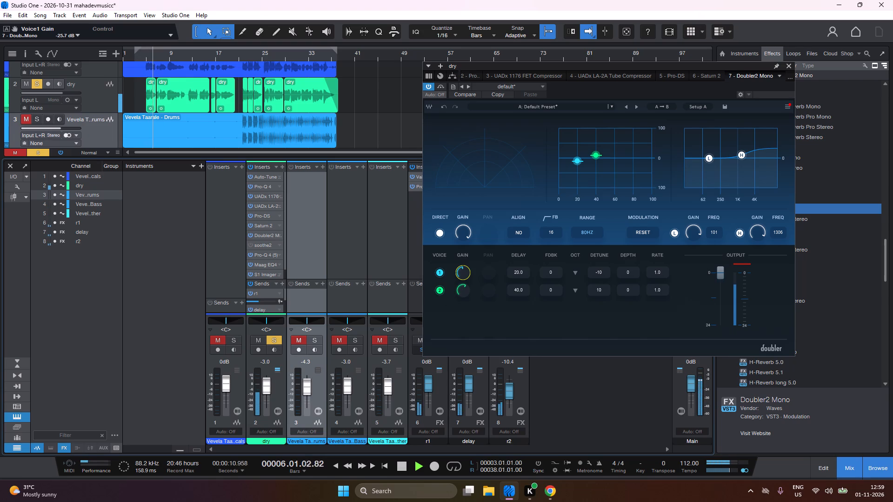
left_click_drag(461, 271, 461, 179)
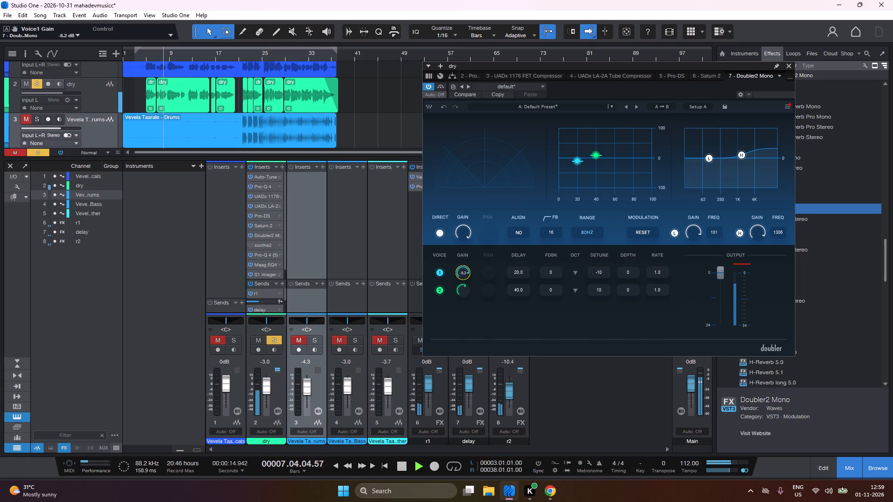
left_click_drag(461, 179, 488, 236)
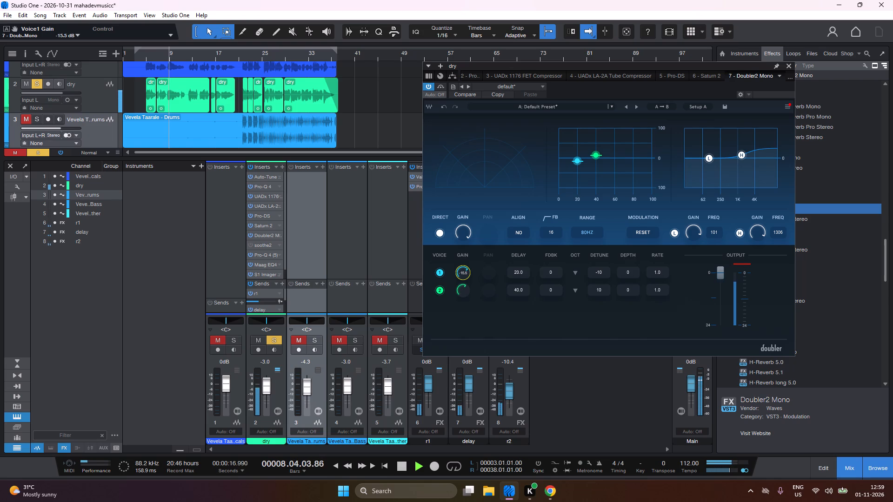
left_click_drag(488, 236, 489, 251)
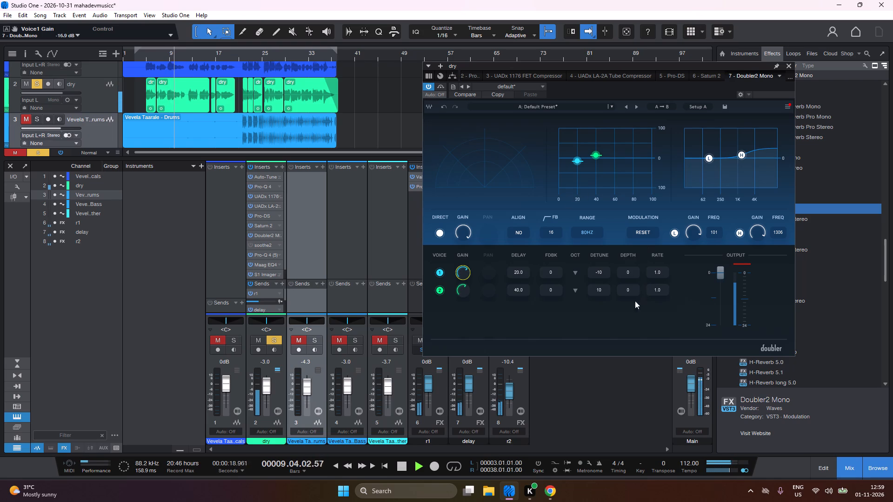
Set the Doubler2 voice 2 delay to 60 ms.
left_click(520, 289)
double_click(520, 289)
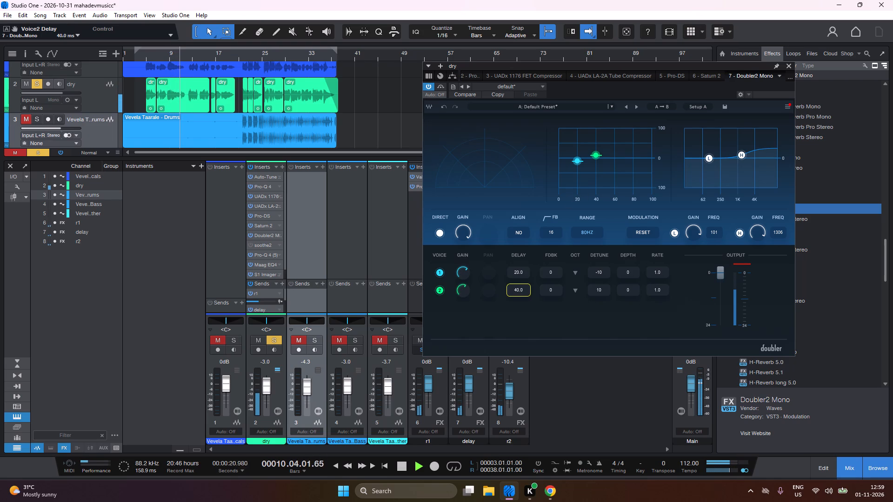
type("60")
key("Return")
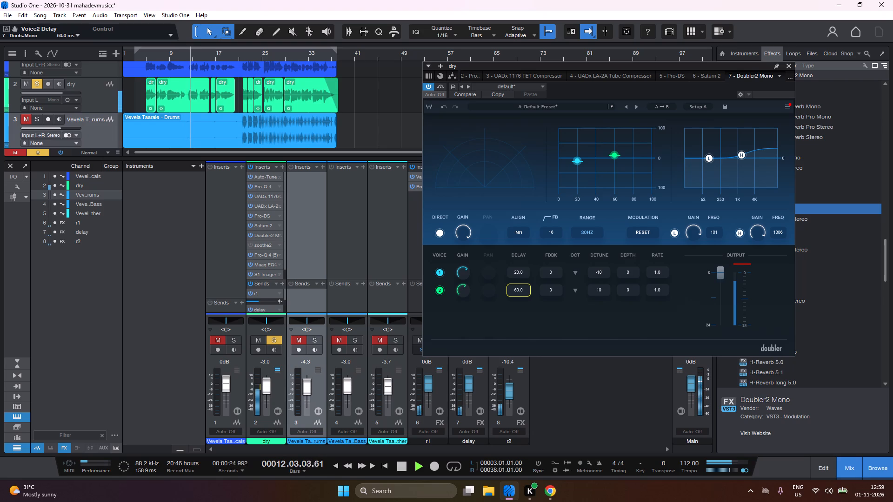
Try the Doubler2 voice 1 gain at about -9.7 dB and settle it at about -14.9 dB.
left_click_drag(464, 271, 452, 217)
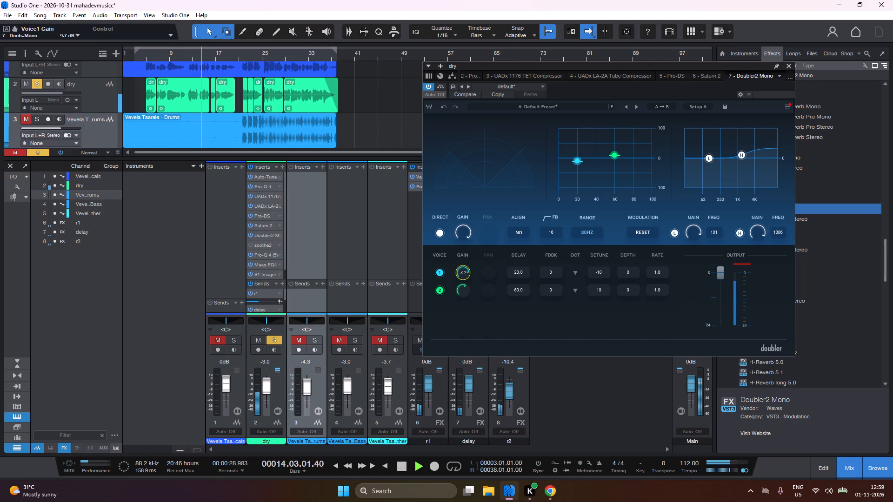
left_click_drag(452, 217, 480, 267)
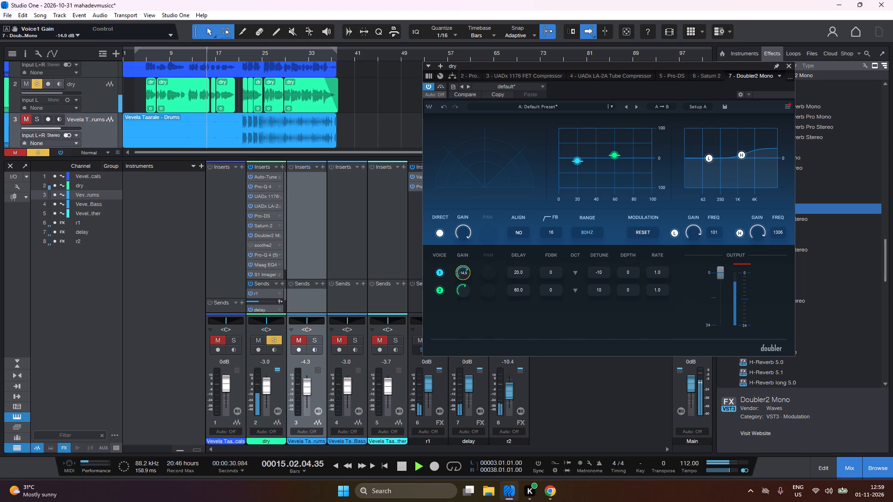
Set the Doubler2 feedback to 10% for voice 1 and 4% for voice 2.
left_click(551, 271)
double_click(551, 271)
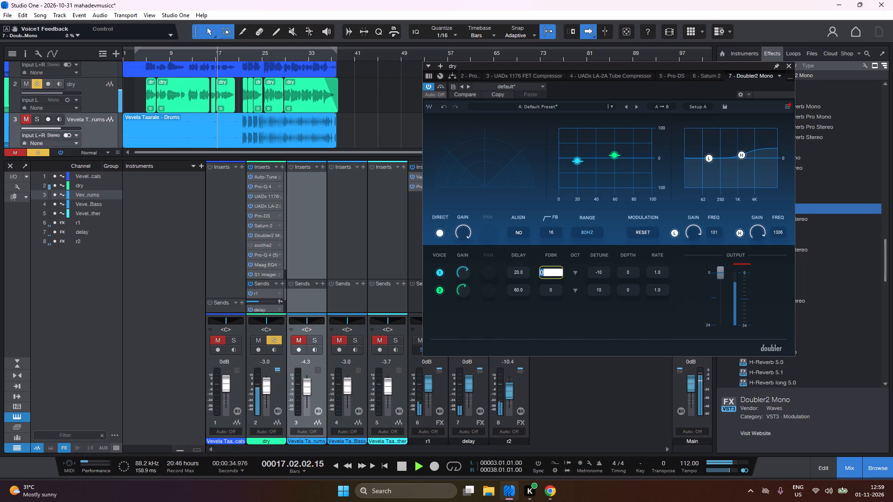
type("10")
key("Return")
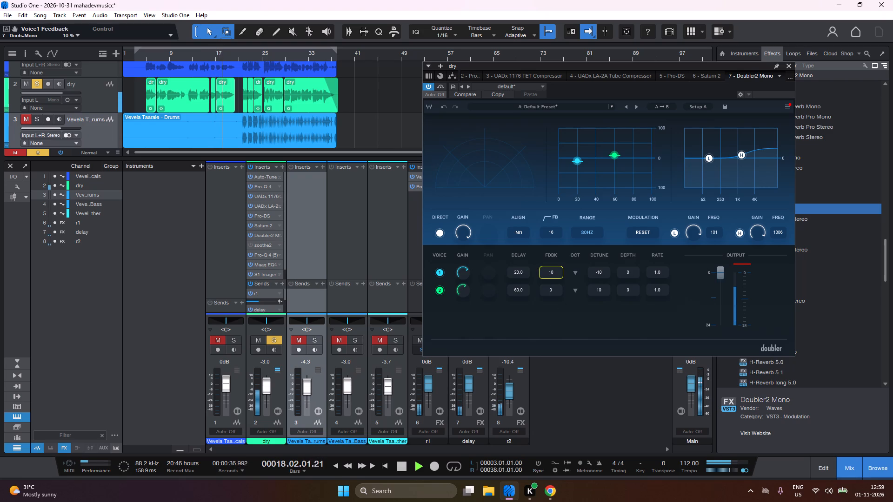
double_click(551, 288)
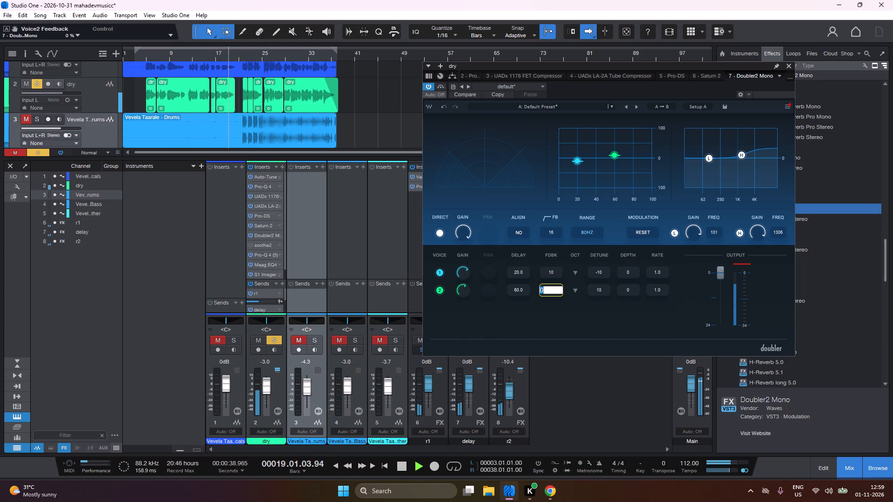
key("4")
key("Return")
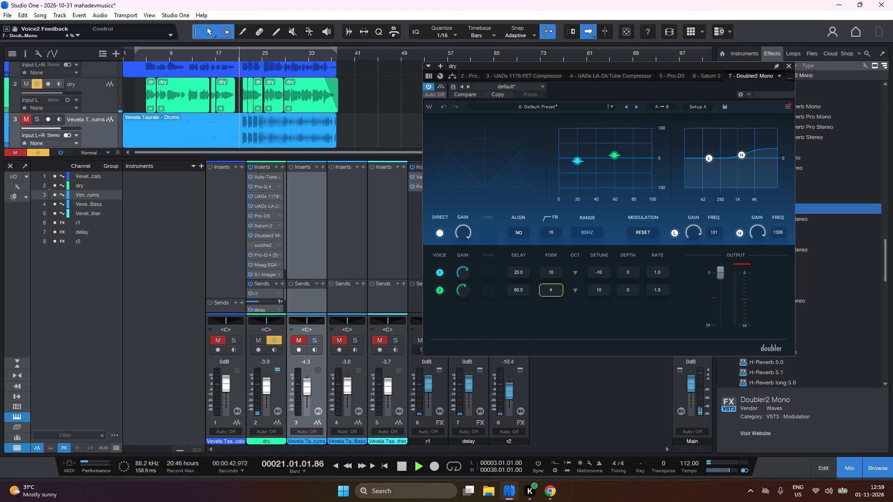
Set the Doubler2 voice 2 modulation depth to 10 cents.
left_click(629, 292)
double_click(629, 292)
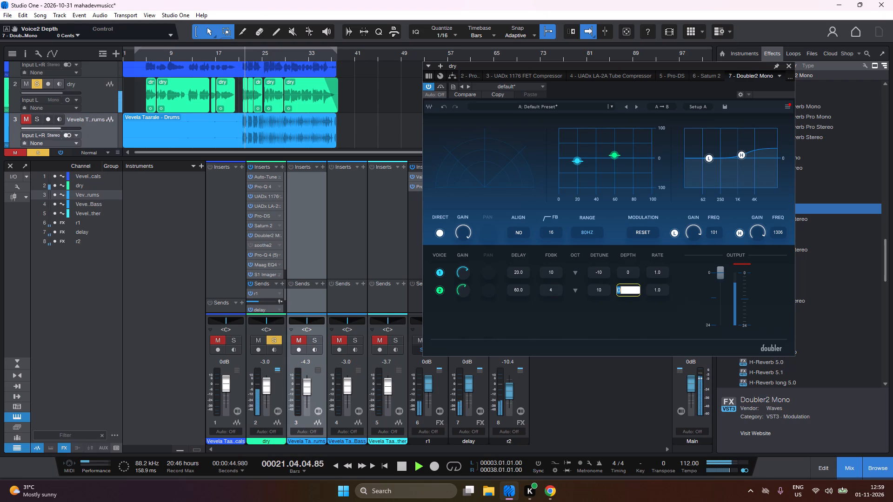
type("10")
key("Return")
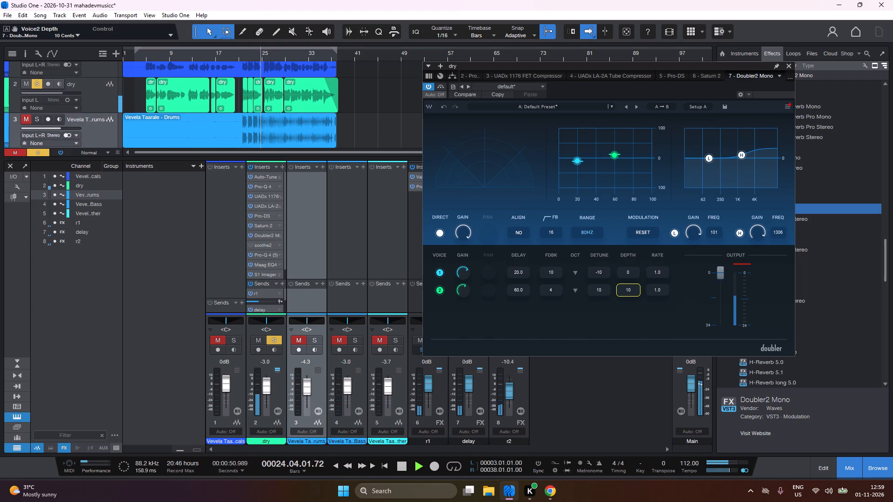
Unsolo the dry channel to hear it in the full mix and close the Doubler2 window.
left_click(276, 339)
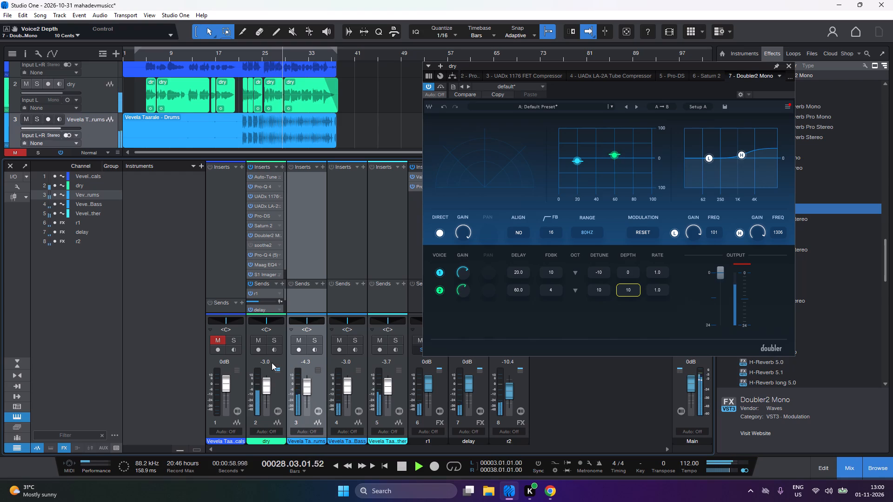
left_click(788, 66)
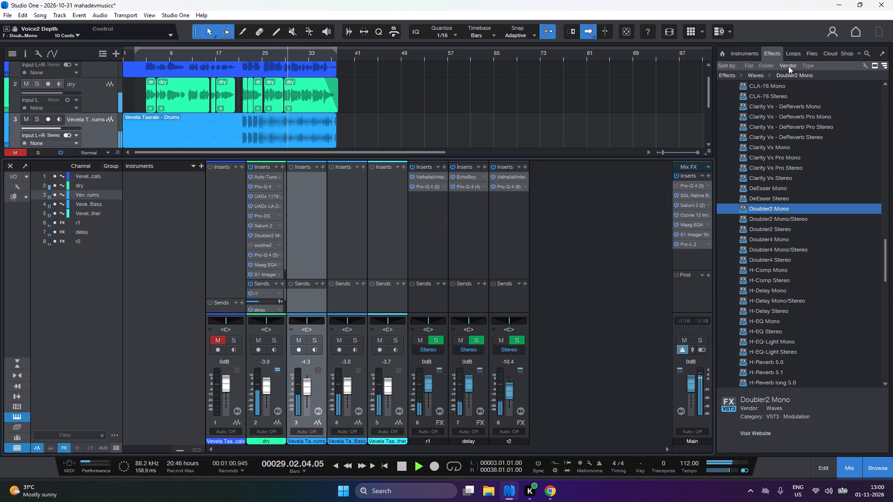
Open the SSL Native Bus Compressor on the Main channel to check its compression, and close it again.
left_click(707, 194)
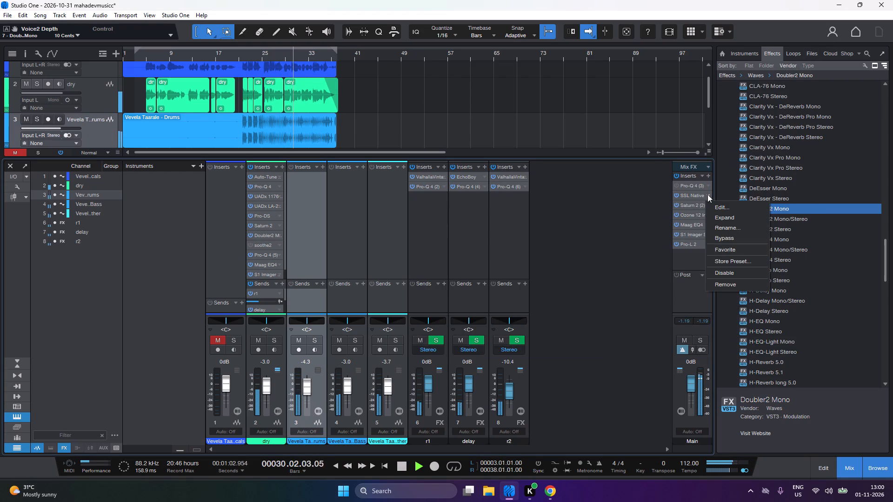
left_click(715, 206)
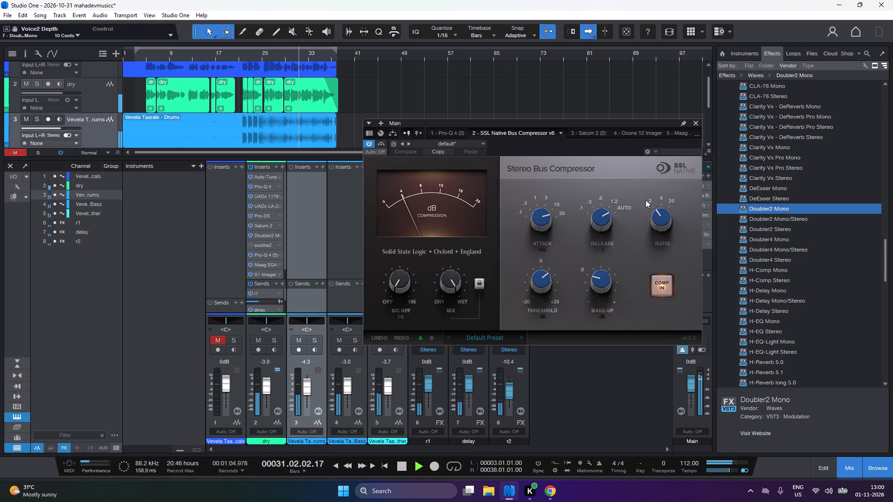
left_click(694, 125)
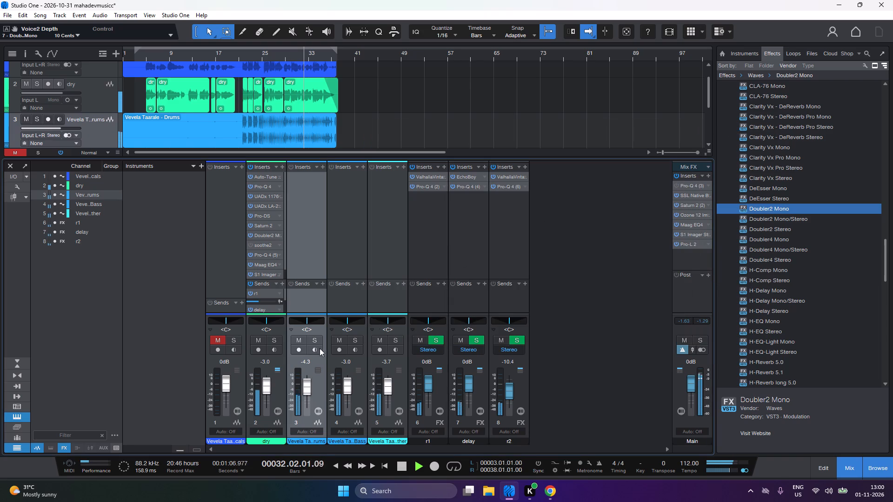
Adjust the dry channel's volume to about -3.7 dB and replay the song from the loop start.
left_click(267, 383)
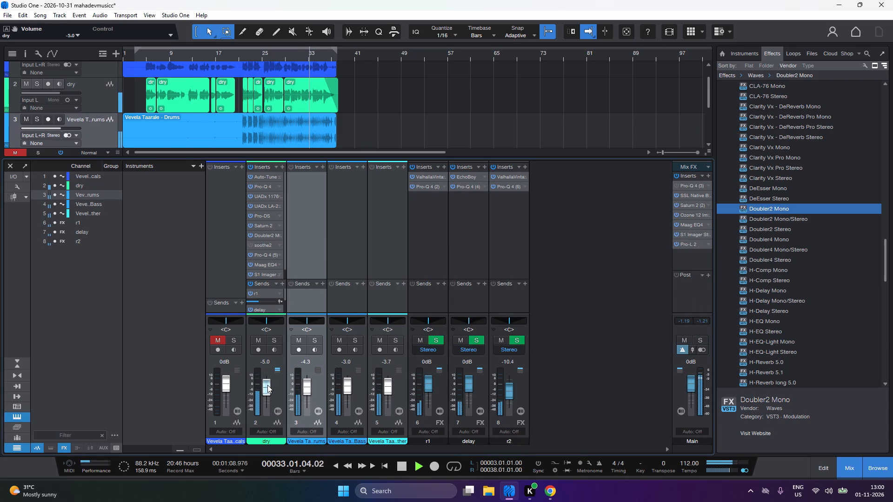
left_click(267, 385)
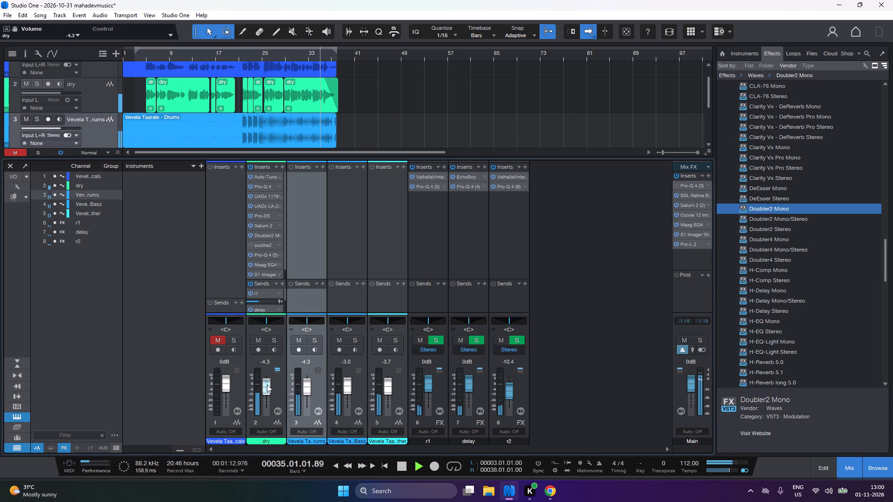
left_click(267, 383)
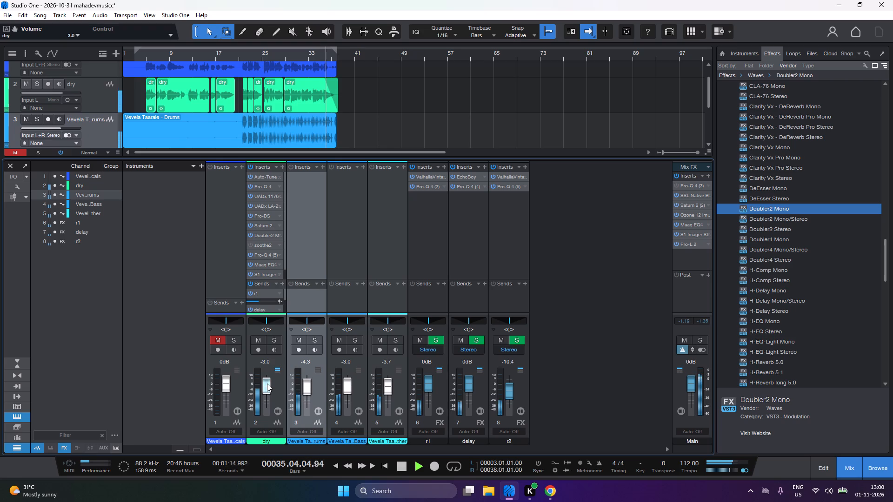
key("1")
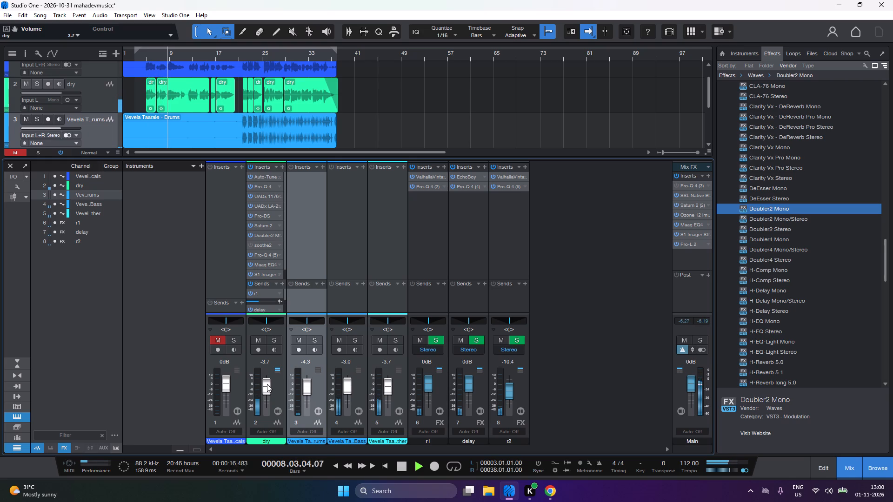
Stop playback and open the mixdown export, setting its filename to 9.
key("space")
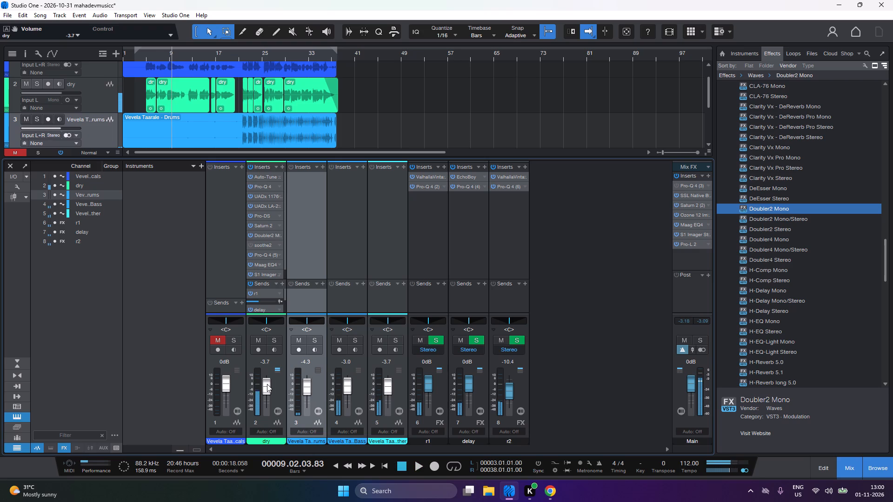
key("ctrl+e")
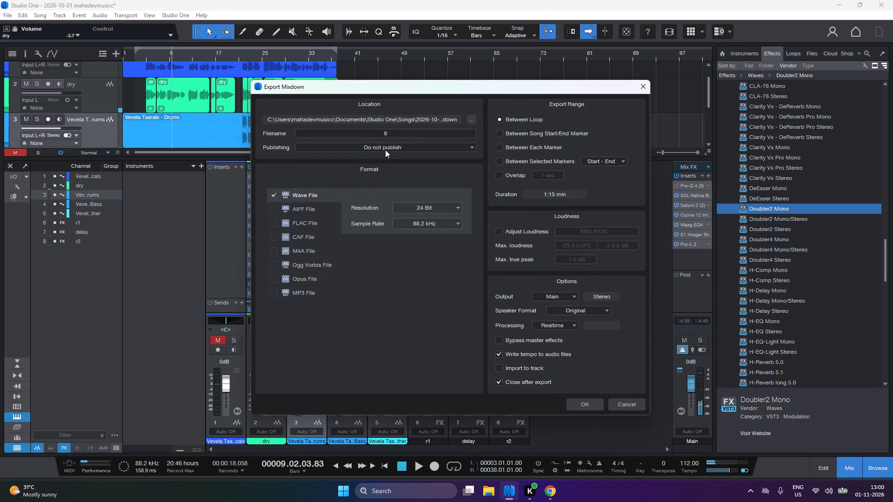
left_click(408, 134)
key("asterisk")
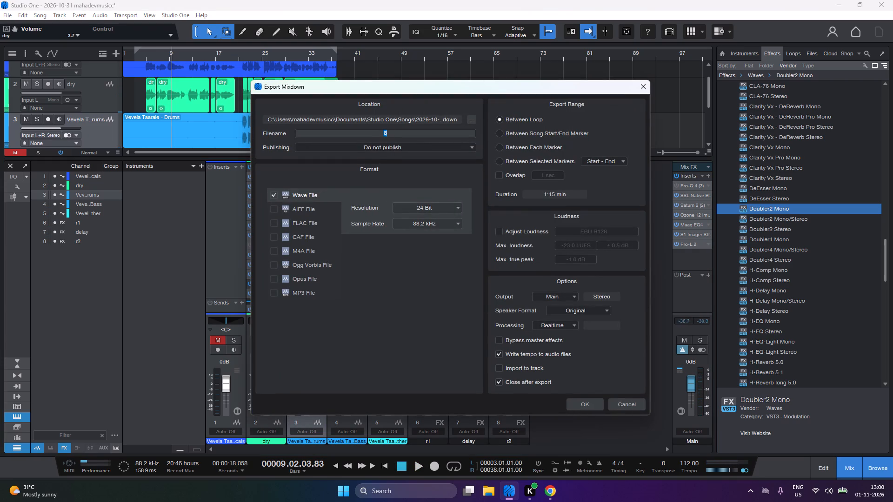
key("9")
key("BackSpace")
key("BackSpace")
key("BackSpace")
key("9")
Set the export location to the vevela folder inside songs on the Desktop and start exporting the mixdown as a Wave file.
left_click(470, 119)
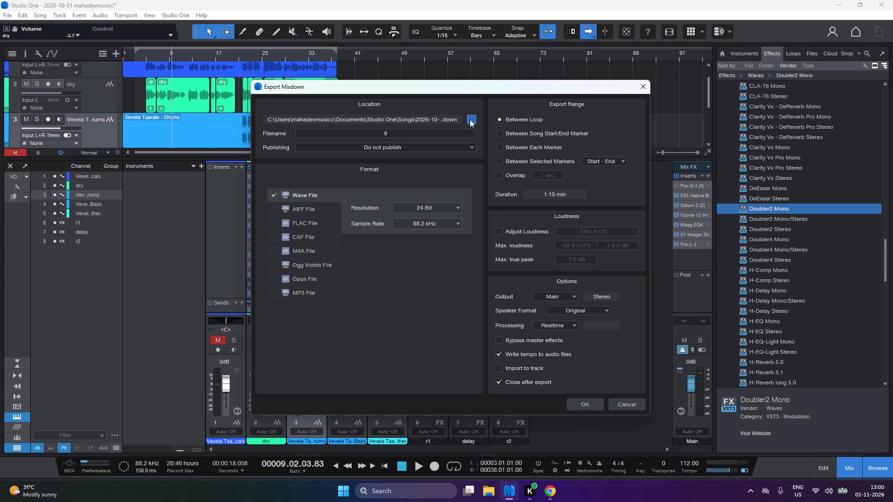
left_click(287, 200)
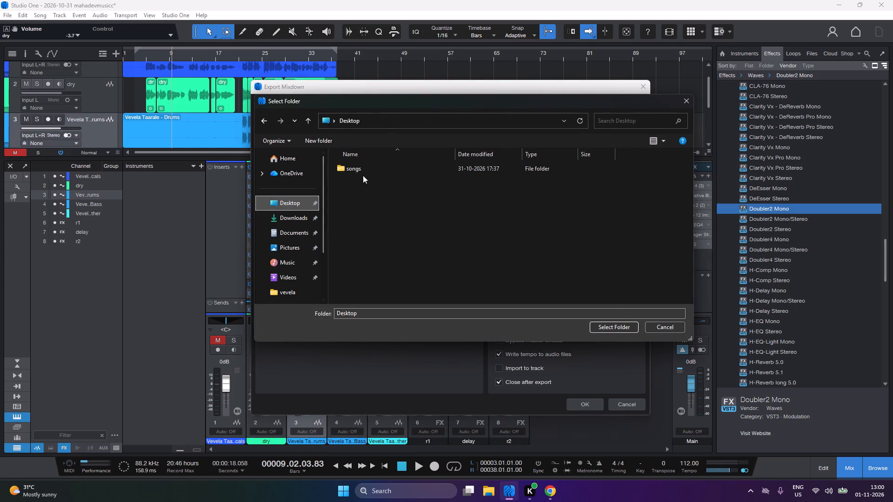
double_click(373, 170)
double_click(383, 166)
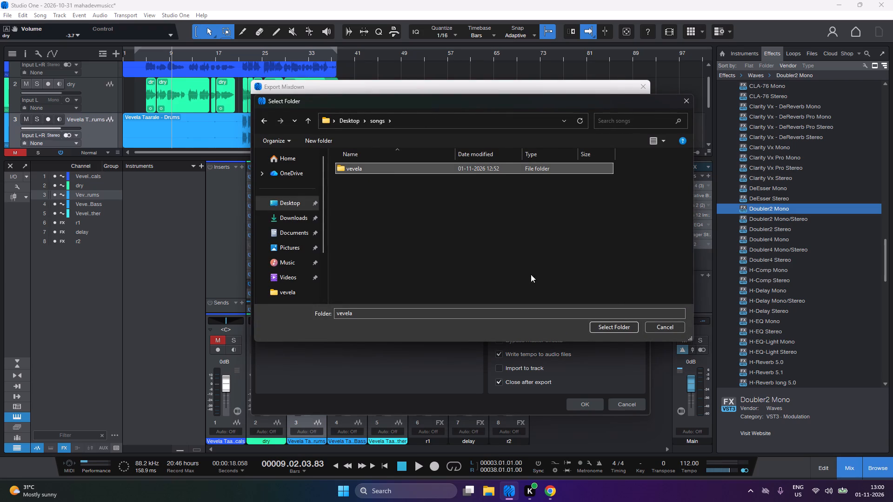
left_click(610, 328)
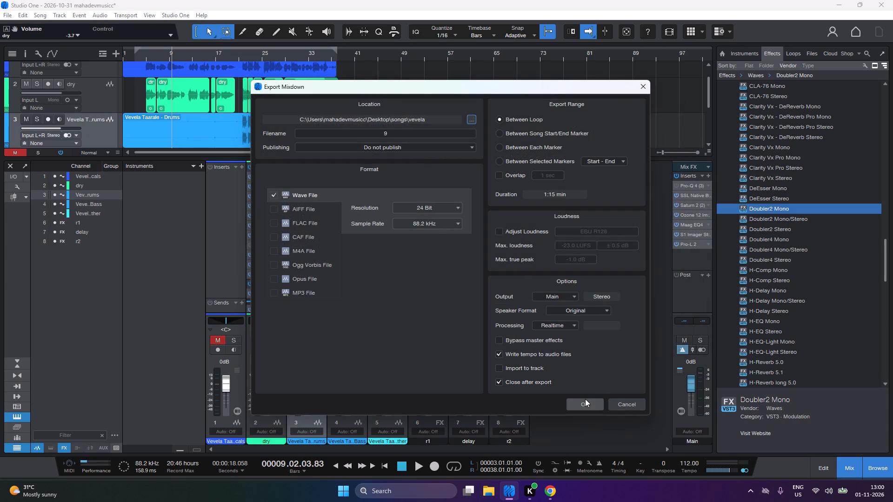
left_click(584, 400)
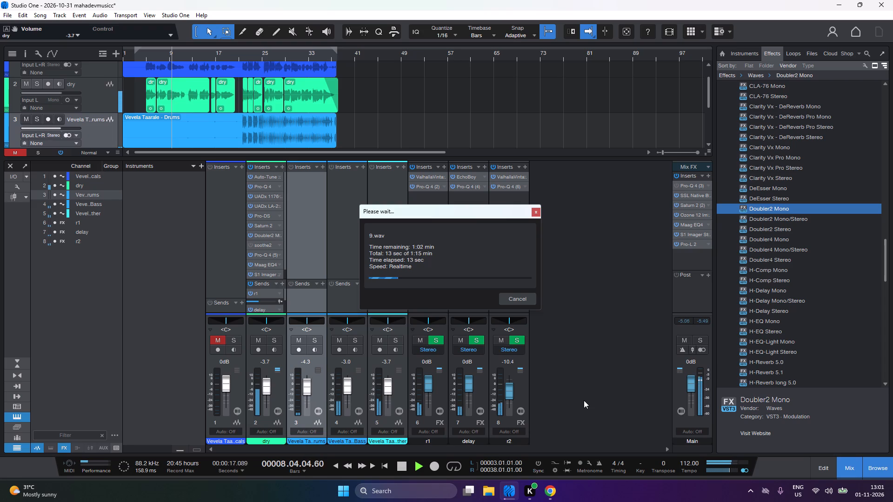
left_click(436, 209)
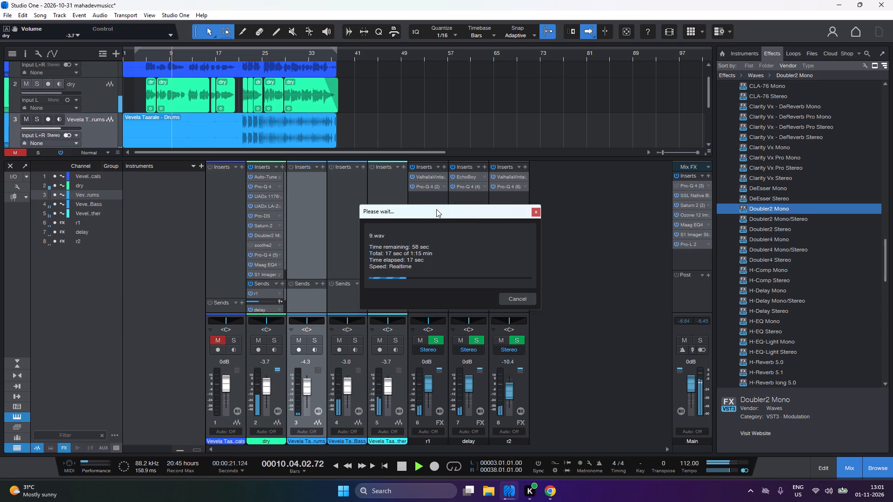
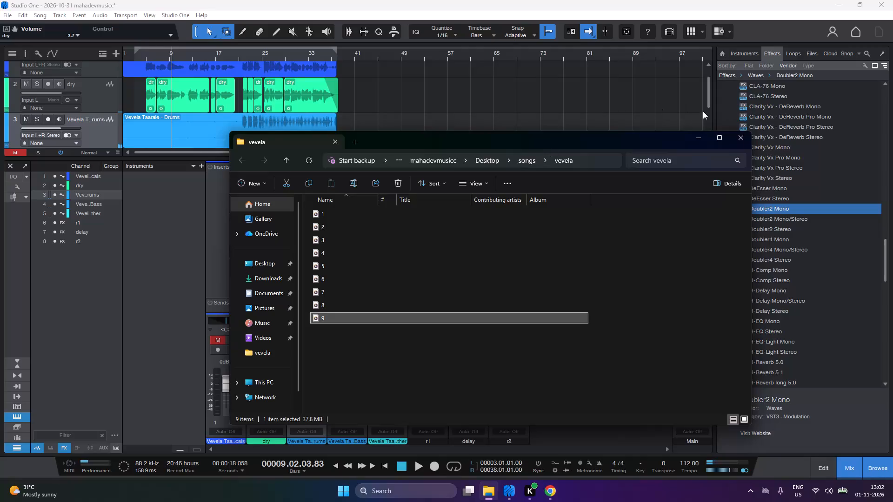
Close the vevela folder window showing the exported mixdown files and return to the song.
left_click(736, 140)
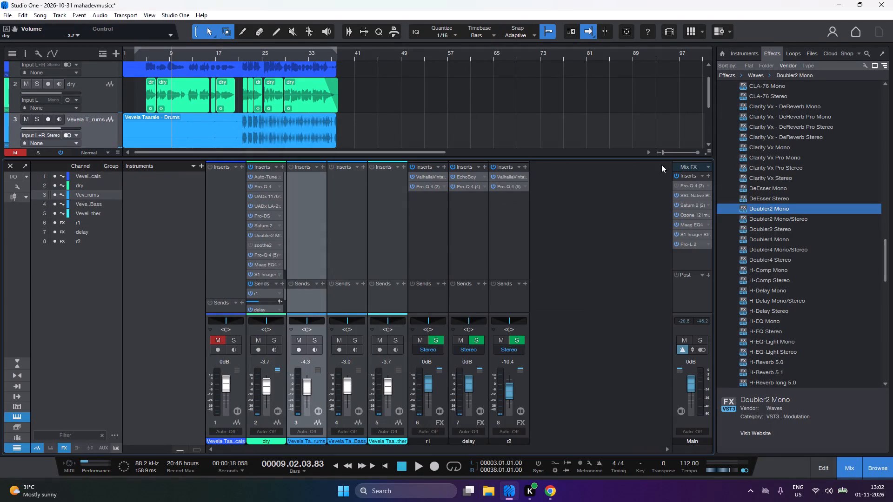
Play the song from the loop start to listen to the mix, and select the delay channel in the mixer.
left_click(588, 240)
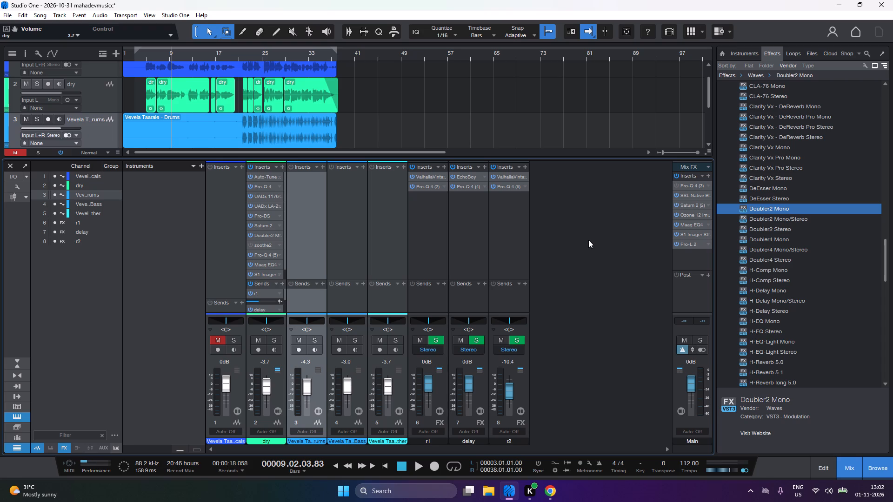
key("1")
key("space")
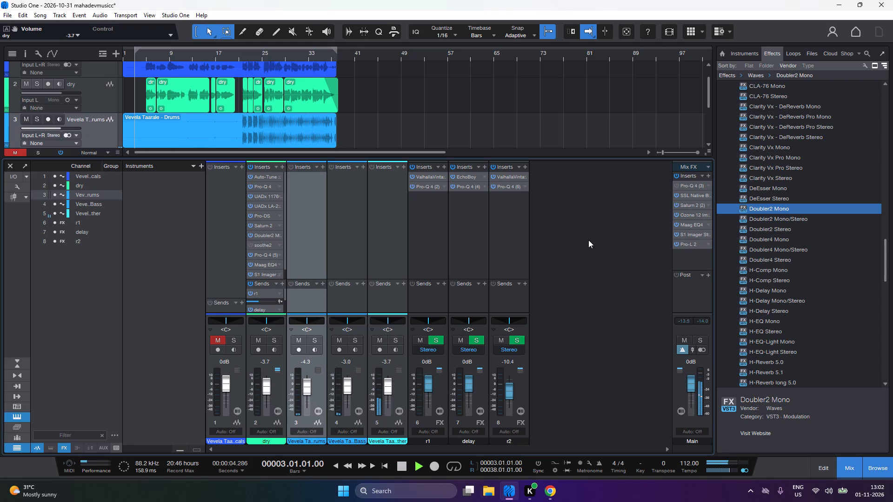
left_click(588, 240)
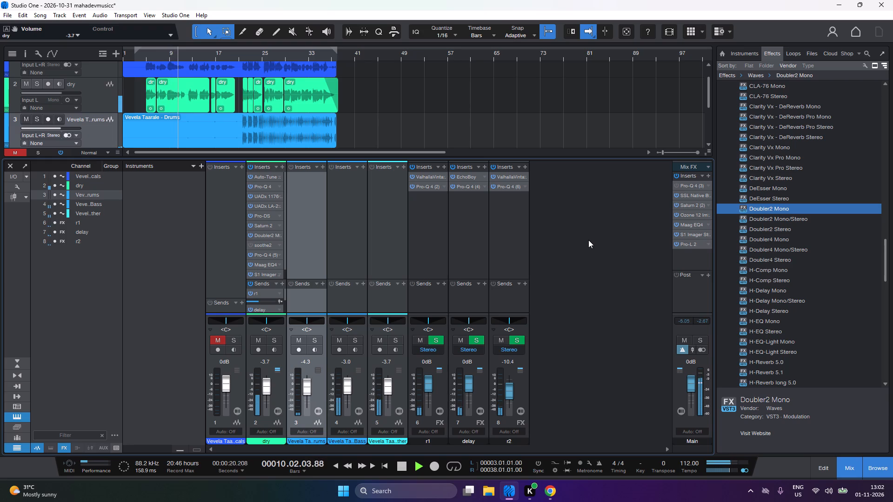
left_click(471, 225)
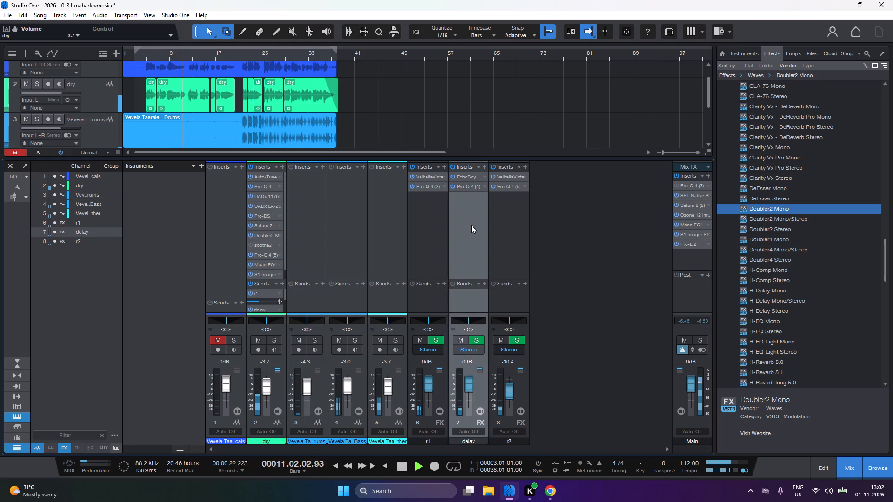
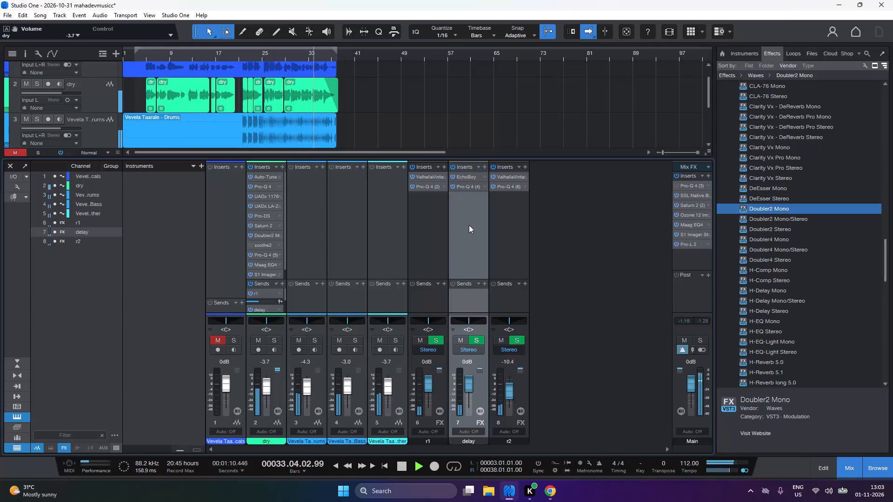
Replay the song from the loop start through to its end, checking the mix across the drums, bass and vocals channels.
triple_click(542, 235)
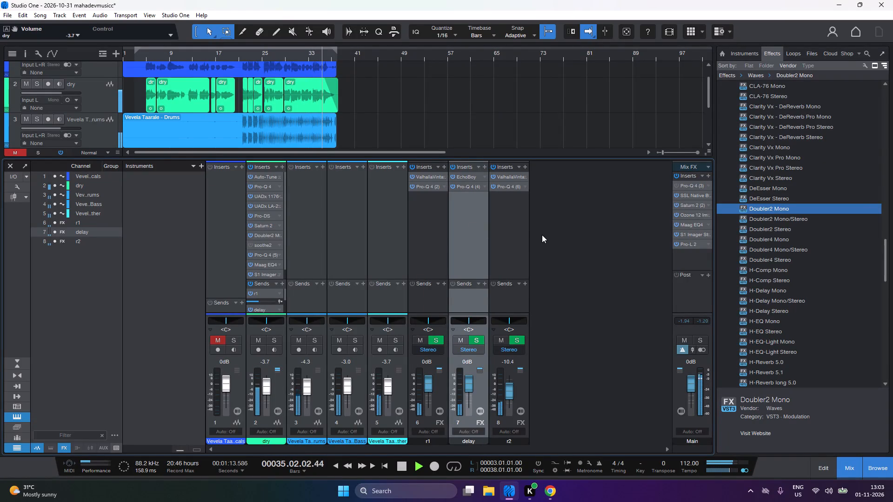
type("1111")
triple_click(542, 235)
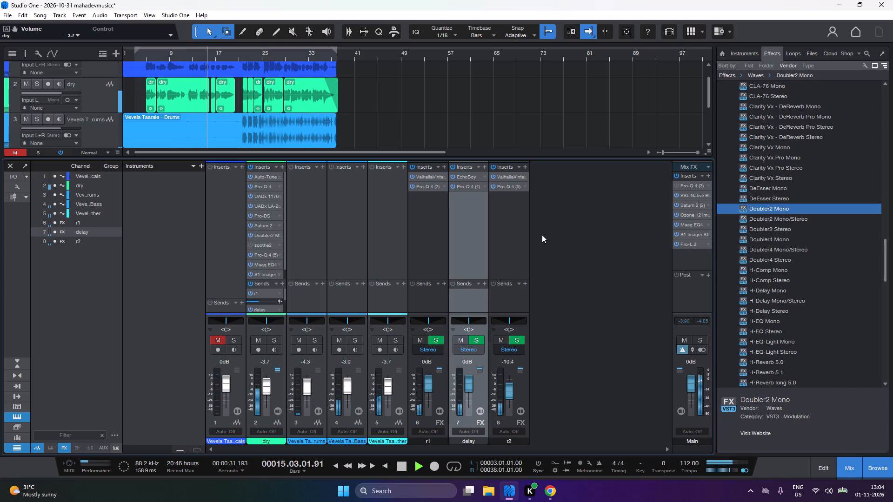
left_click(312, 244)
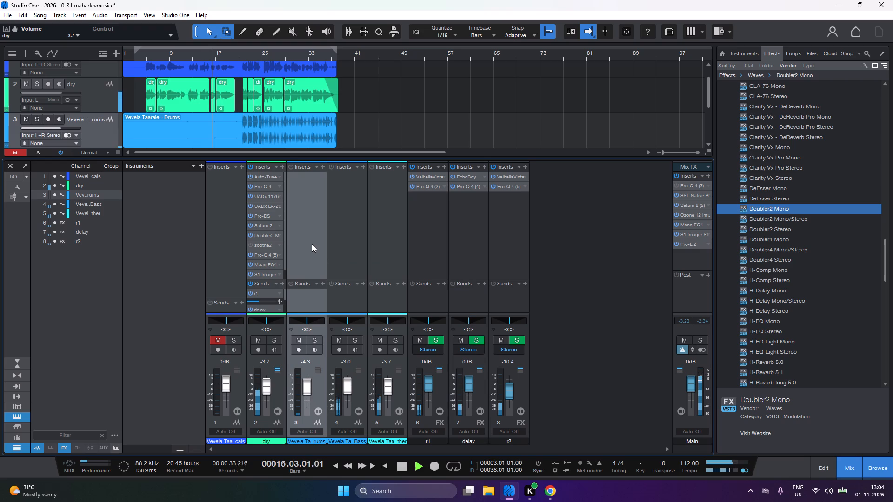
left_click(351, 246)
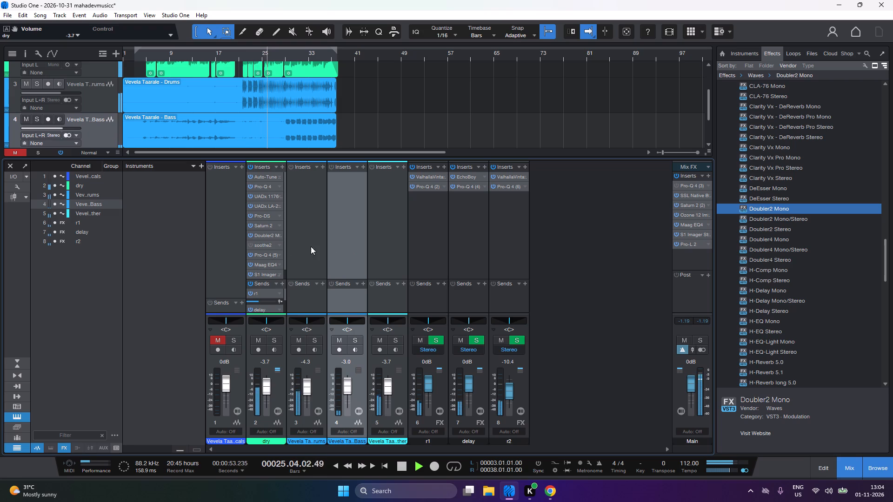
left_click(223, 242)
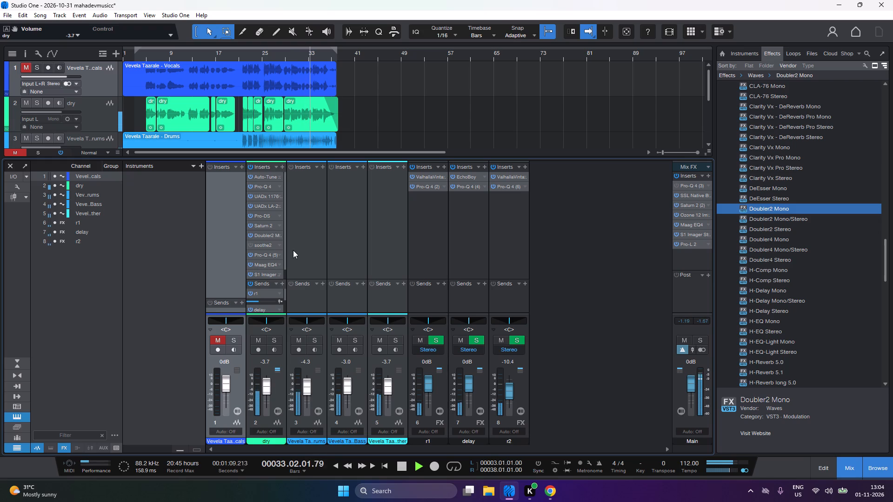
left_click(315, 256)
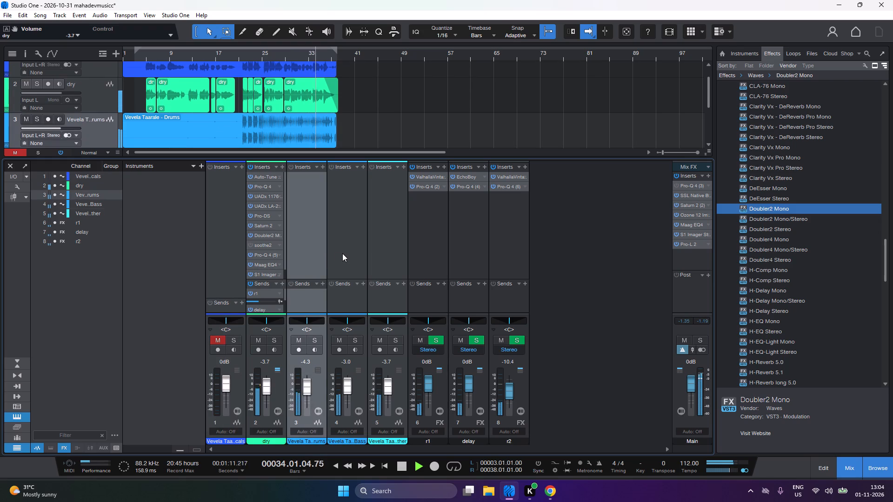
left_click(342, 253)
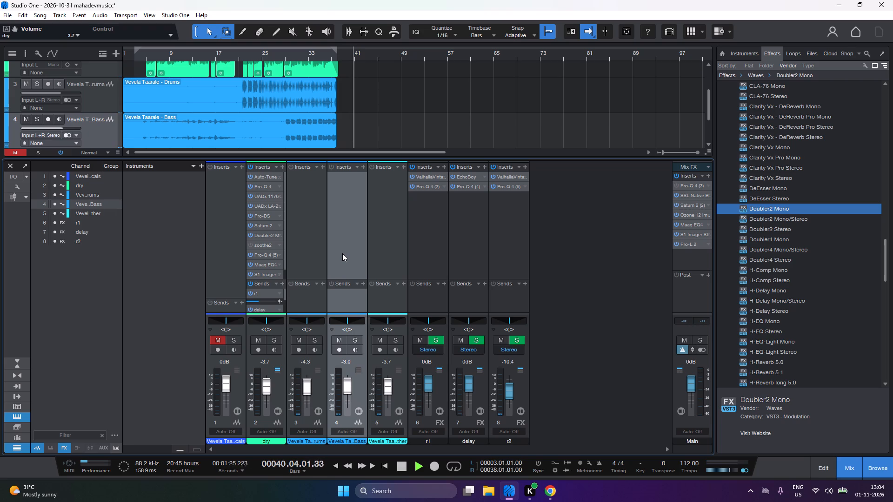
Restart playback from the loop start and listen to the mix again, selecting the vocals channel and ending on the drums channel.
type("1")
key("space")
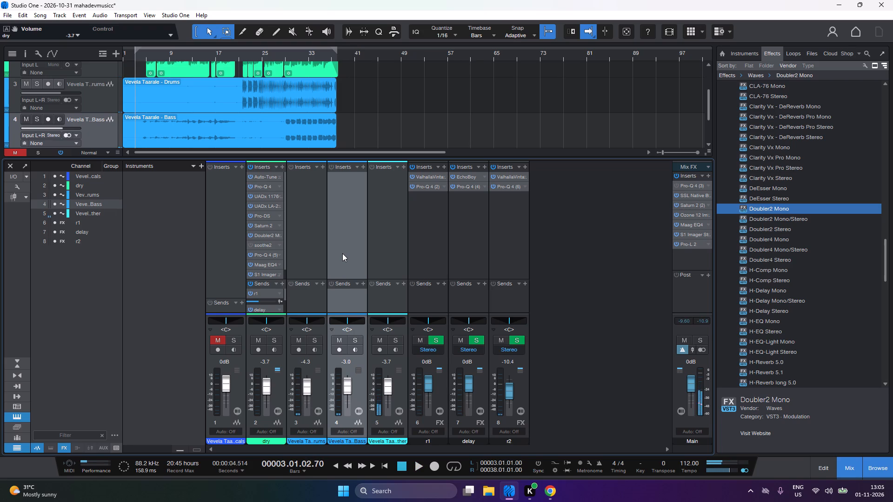
key("space")
key("1")
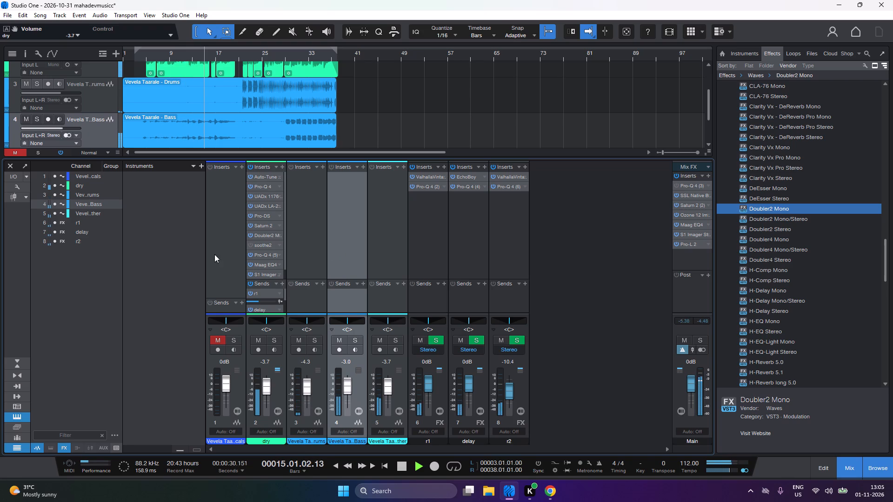
left_click(230, 260)
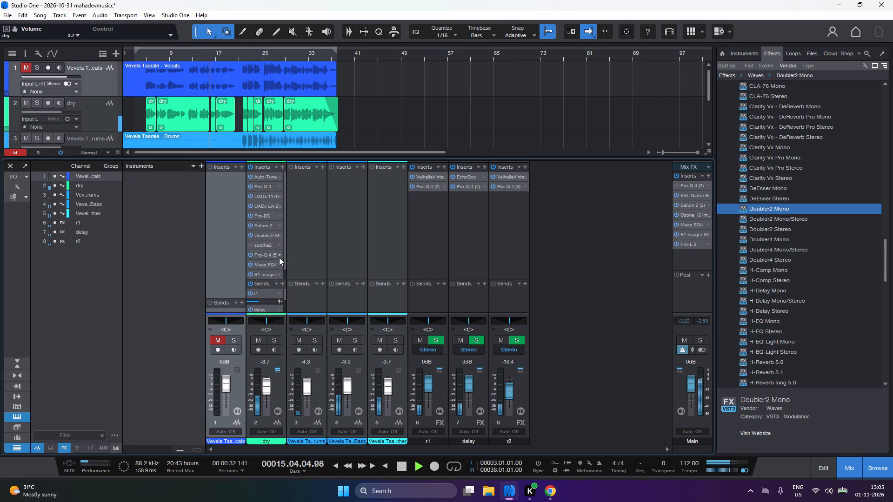
left_click(279, 258)
double_click(293, 246)
left_click(293, 246)
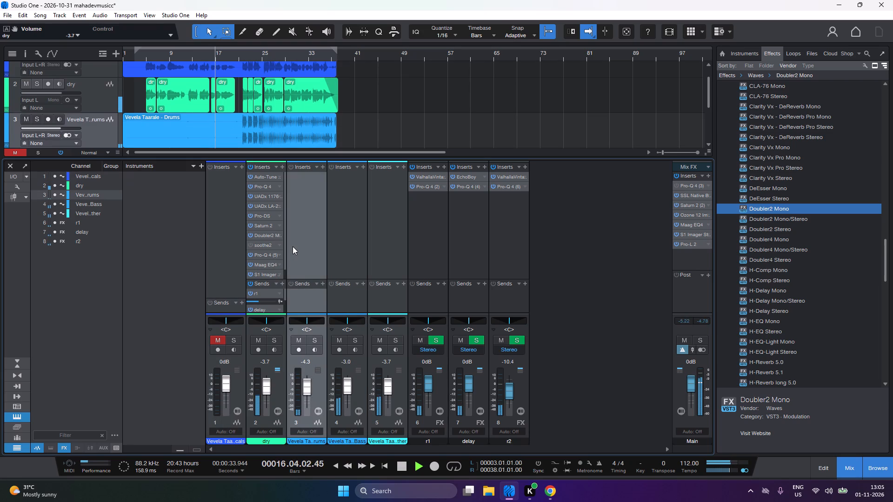
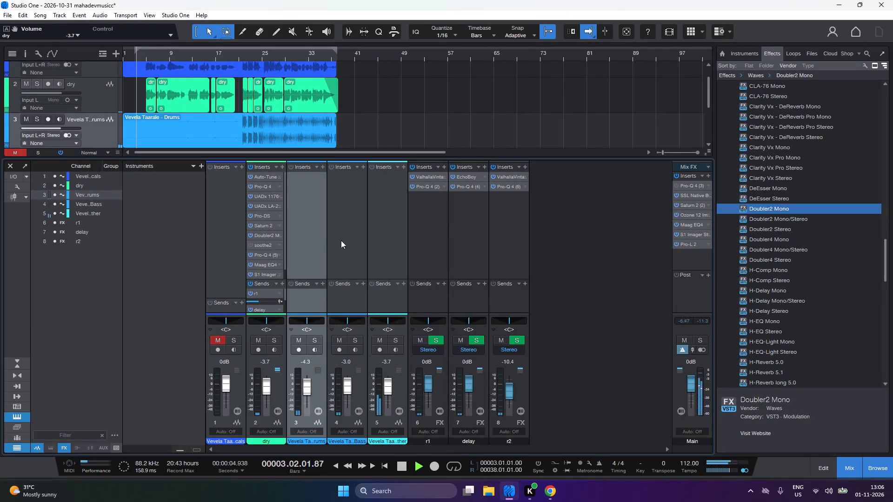
Select the delay effects channel in the mixer while listening to the song.
left_click(453, 261)
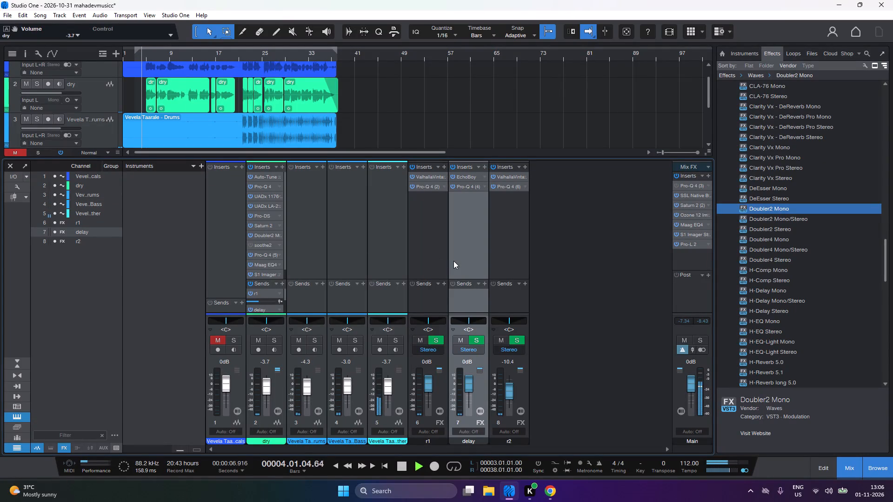
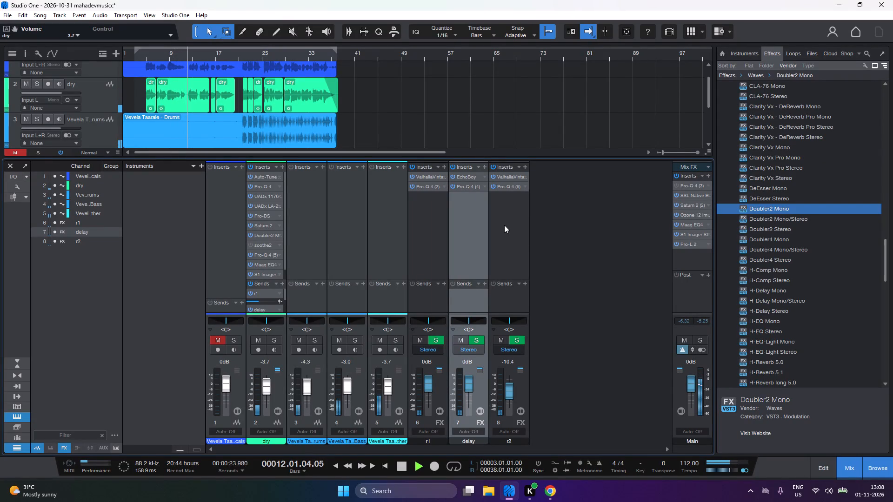
Find the Waves NS1 Mono plug-in and insert it at the top of the dry channel's effects chain.
left_click(869, 55)
type("ns")
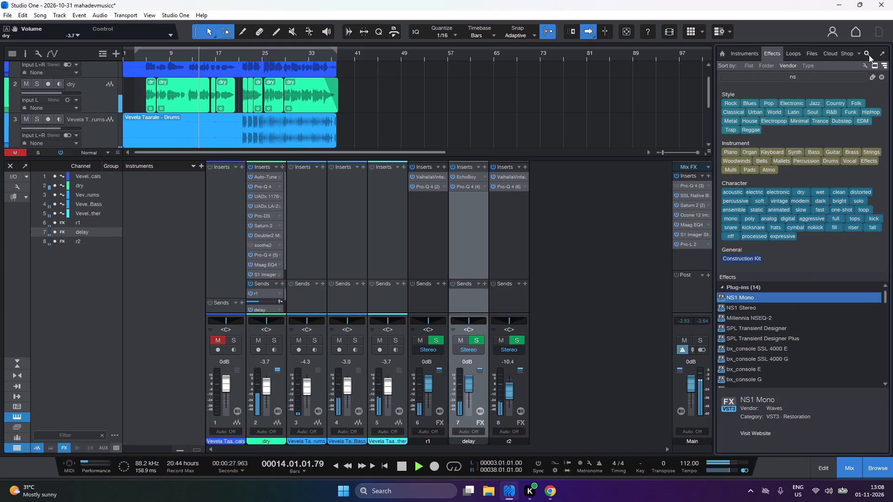
key("1")
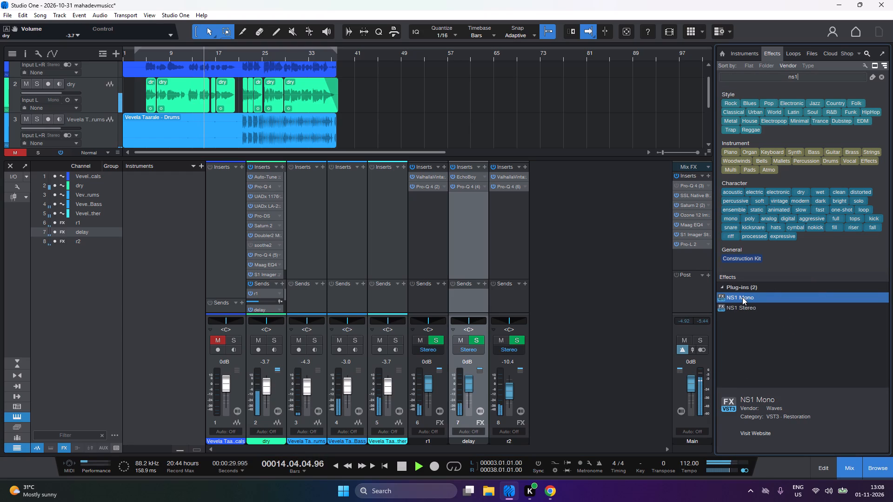
left_click_drag(742, 297, 252, 171)
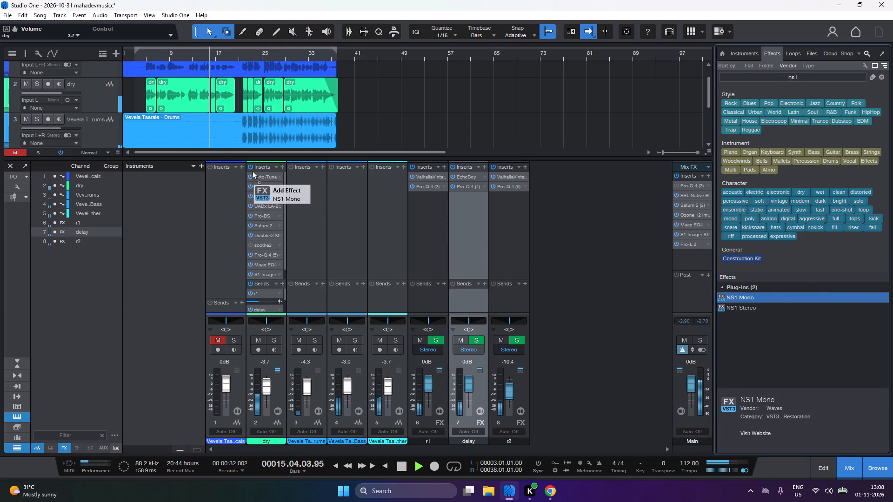
left_click_drag(252, 171, 267, 174)
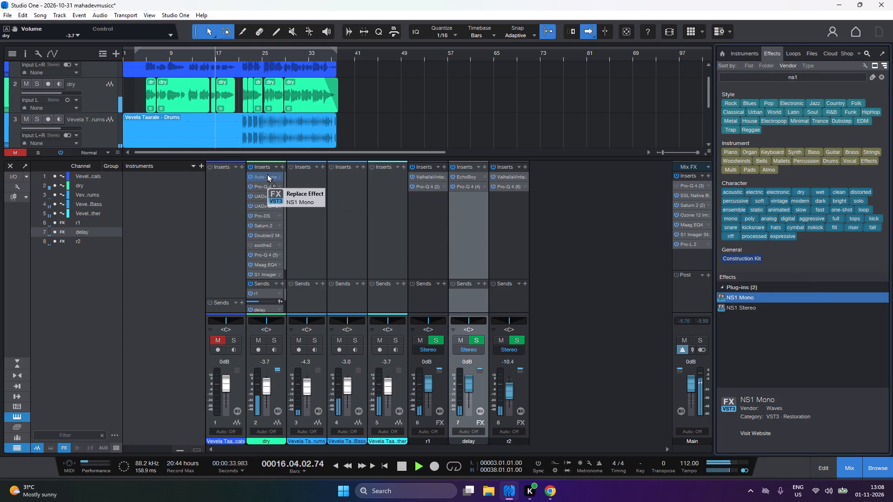
left_click_drag(267, 174, 268, 172)
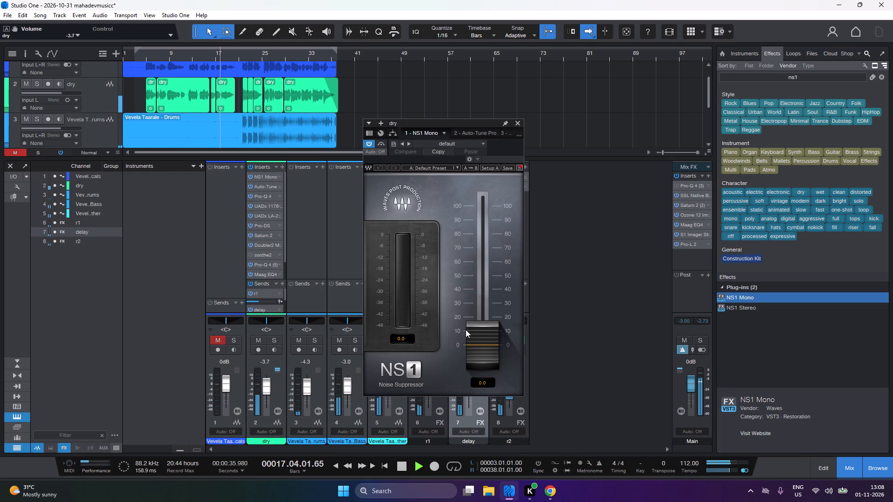
Set the NS1 noise suppression amount to about 20.4 on the dry channel and close the plug-in.
left_click_drag(479, 345, 500, 316)
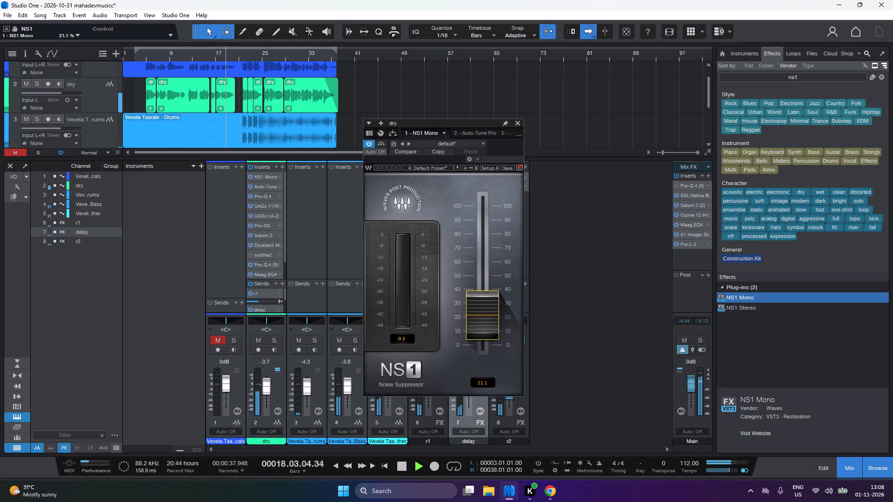
left_click_drag(500, 316, 501, 317)
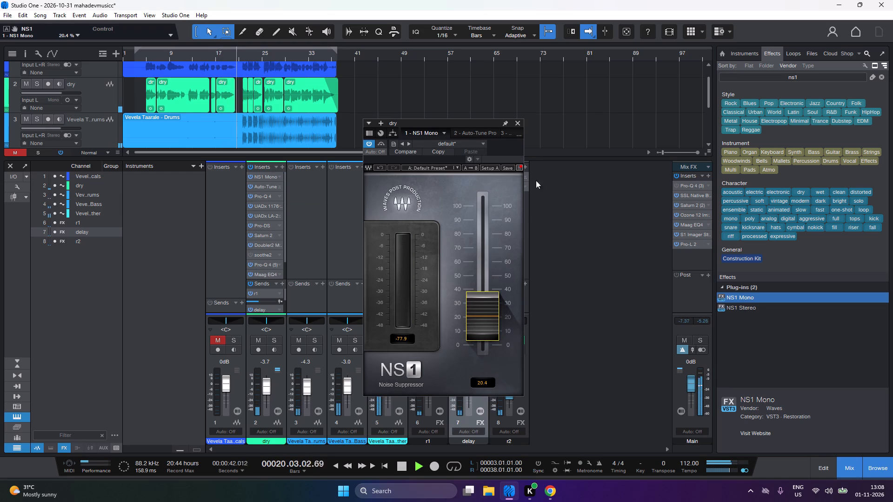
left_click(520, 124)
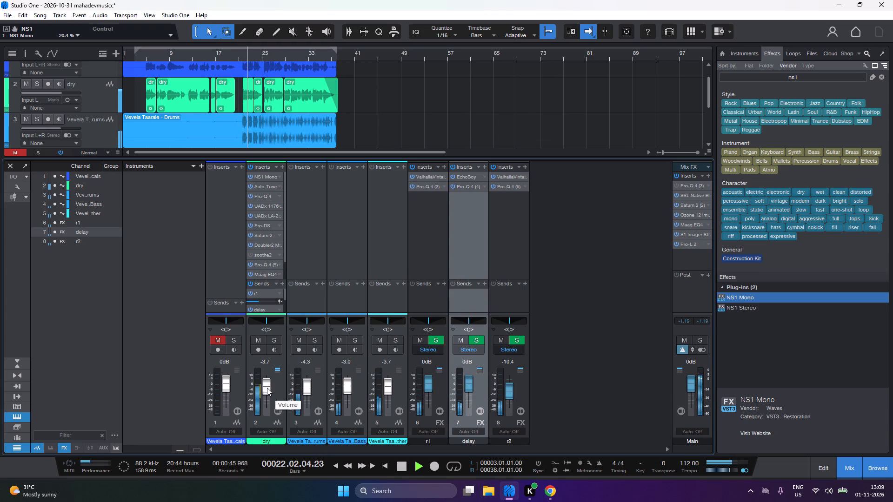
Solo the dry channel, audition around bar 25, and add a short fade-in to the dry clip starting near bar 25.2.
left_click(273, 340)
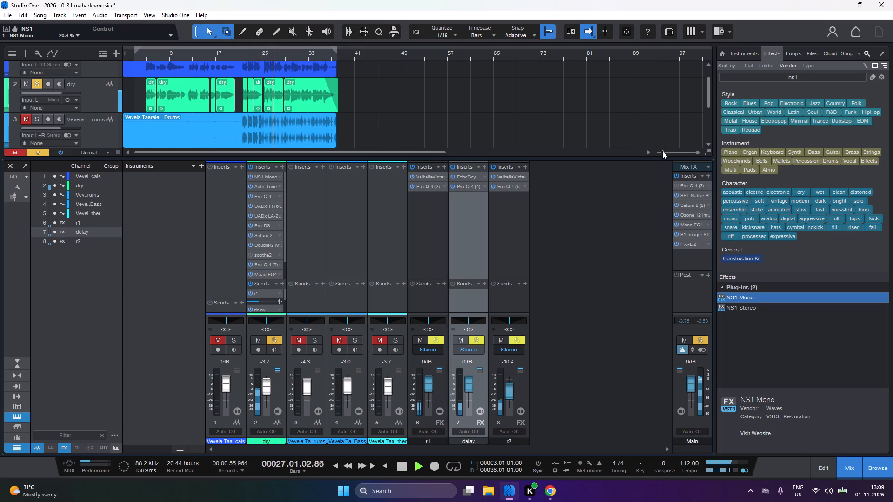
left_click_drag(663, 151, 671, 151)
key("space")
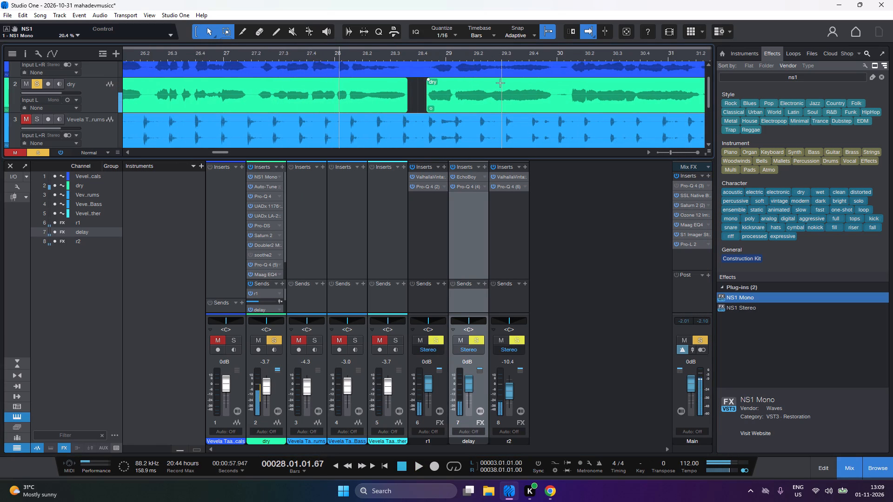
scroll(500, 83, "right", 7)
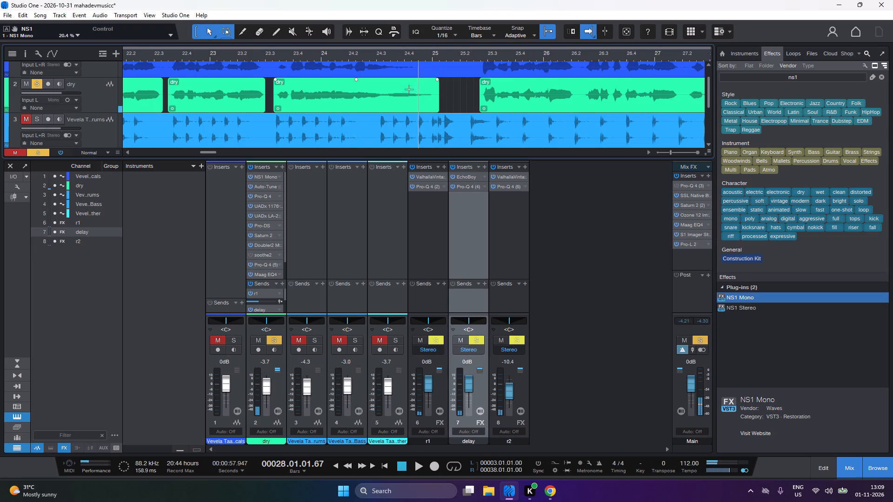
left_click(330, 91)
key("space")
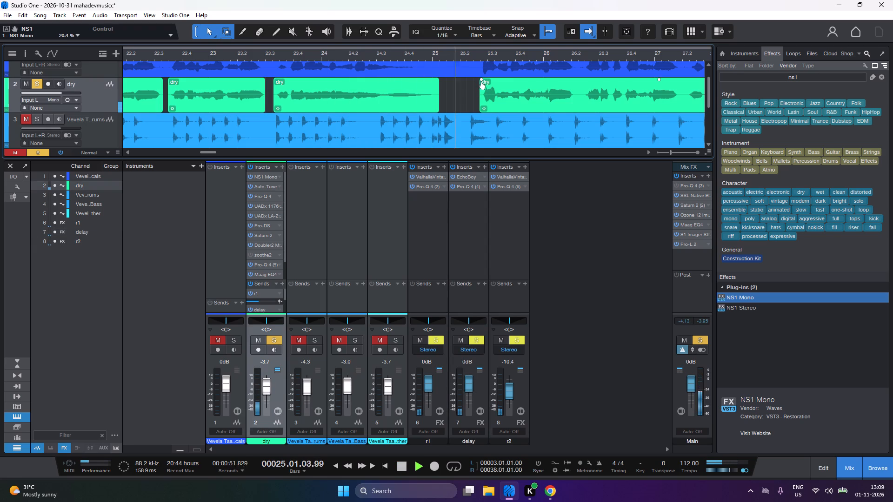
left_click_drag(481, 81, 487, 81)
key("space")
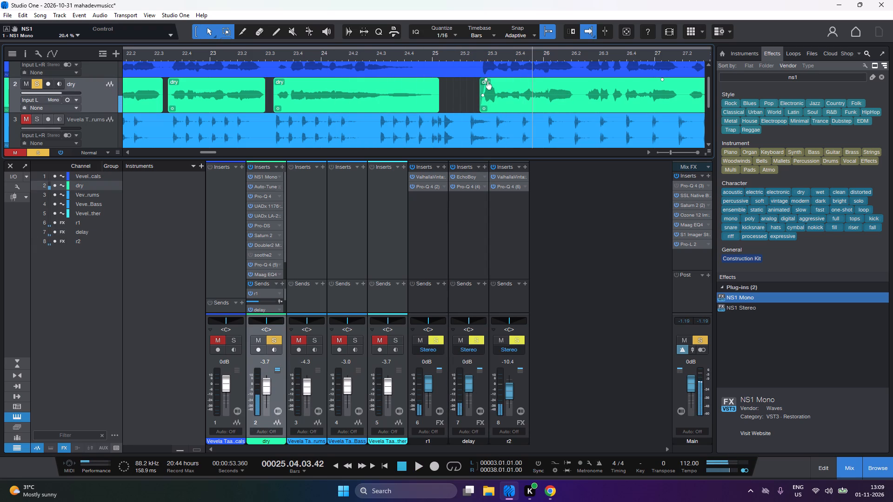
Split the dry clip at about bar 25.3 and play the passage back from about bar 24.2.
double_click(495, 86)
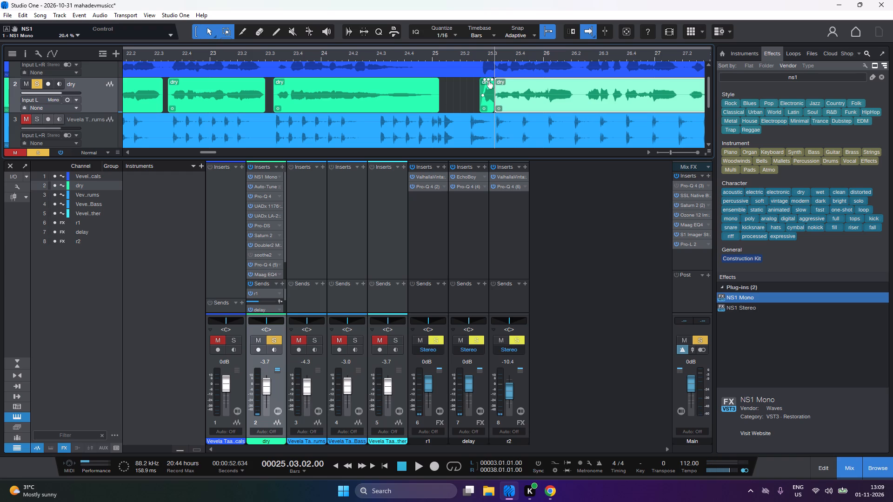
left_click(489, 80)
left_click(366, 86)
key("space")
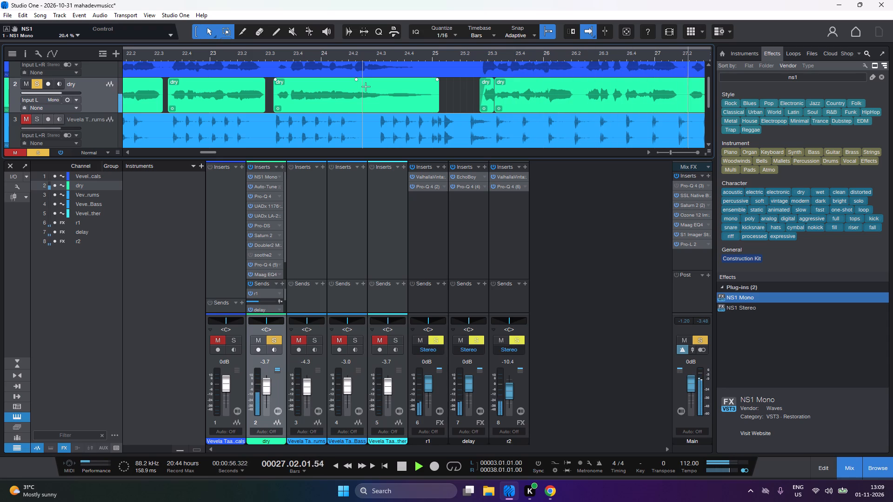
Set the attack of the dry channel's UADx 1176 compressor to about 5.03, replay from bar 3, and close the plug-in.
left_click(280, 205)
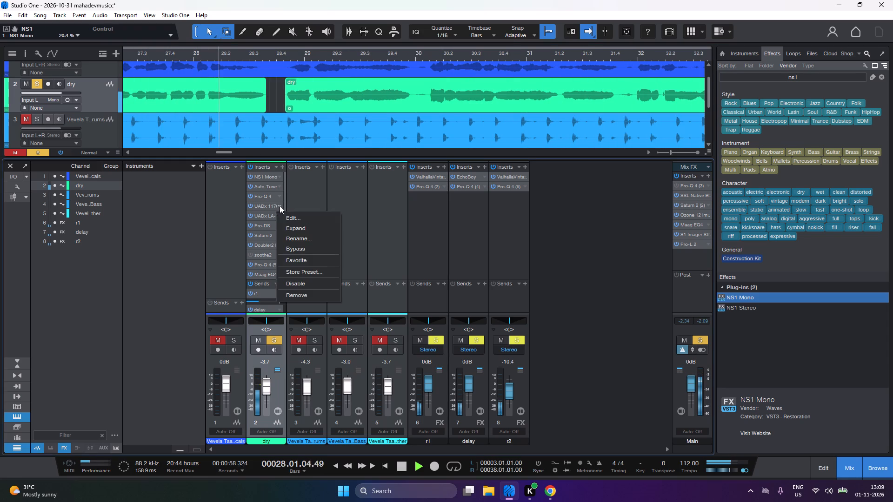
left_click(287, 219)
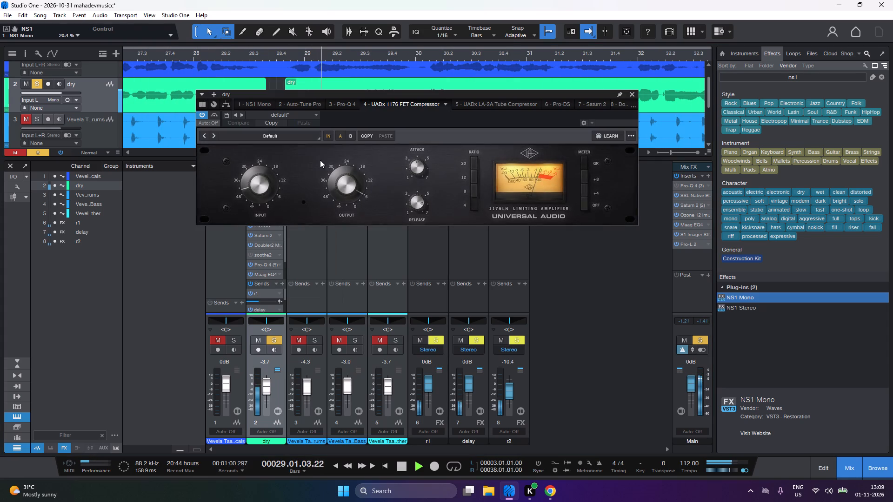
left_click_drag(416, 166, 409, 157)
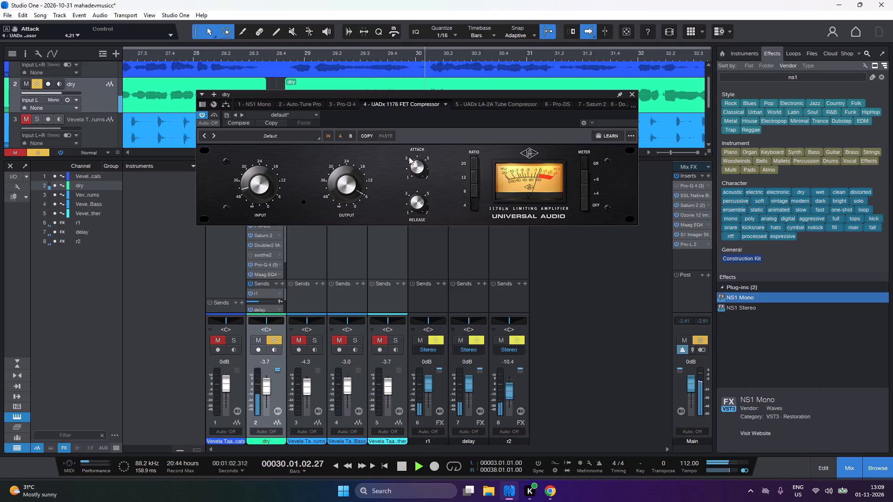
left_click_drag(409, 157, 402, 137)
key("1")
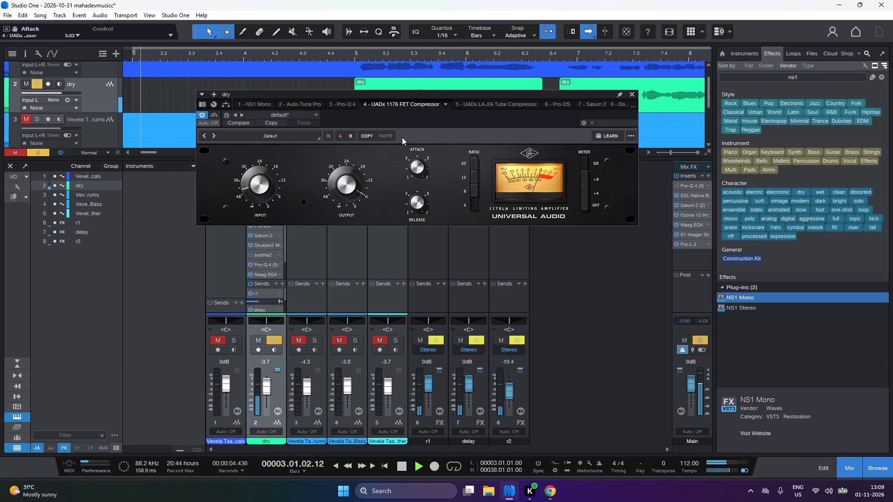
left_click(632, 96)
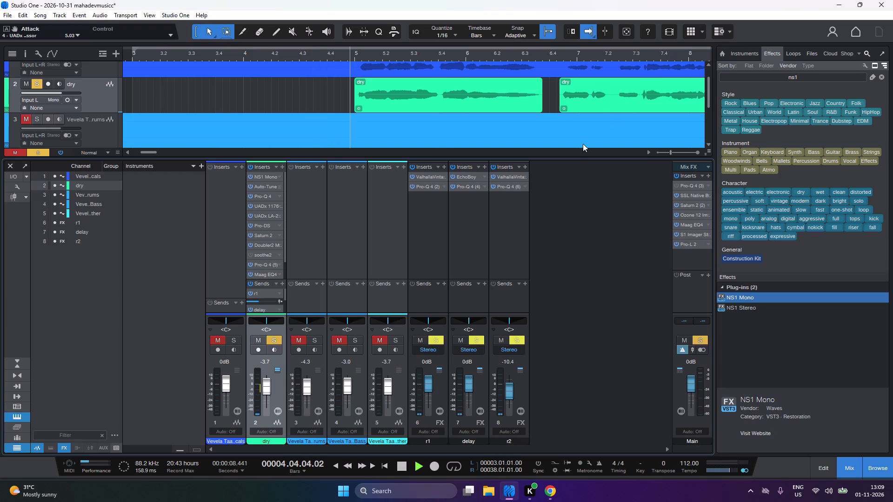
Unsolo the dry channel and set its UADx 1176 compressor input to about -38.63 dB against the full mix.
left_click(273, 343)
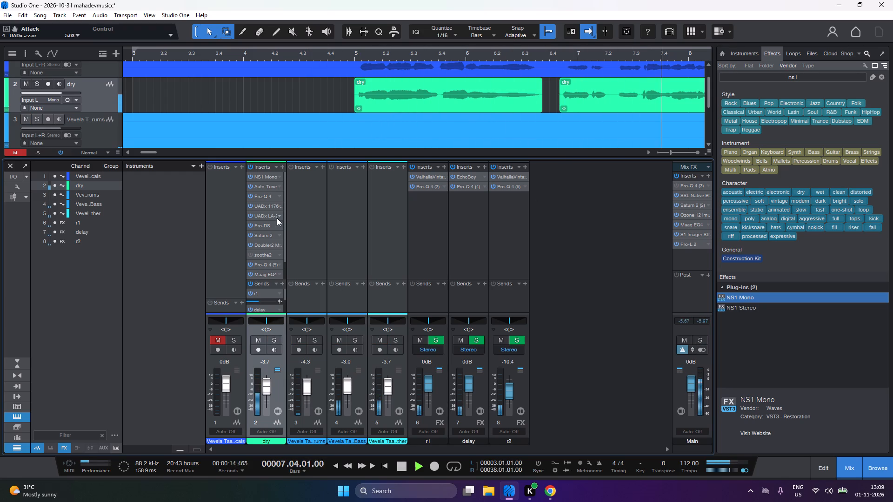
left_click_drag(281, 206, 292, 218)
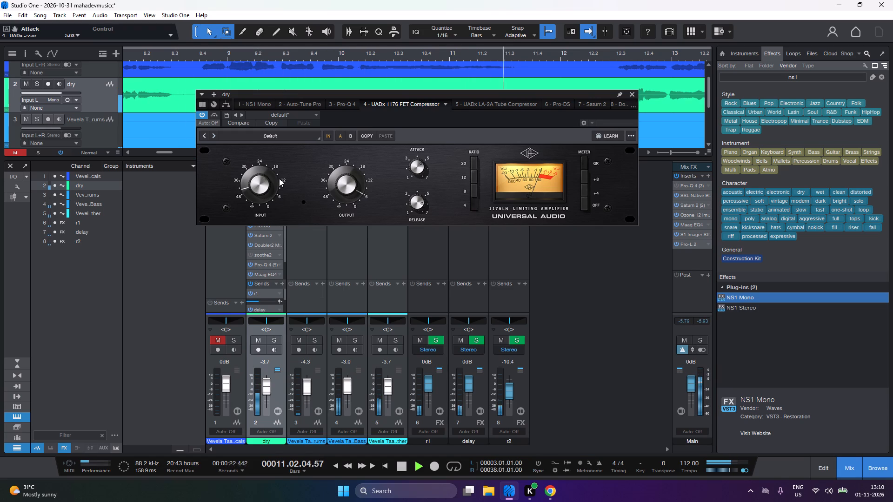
left_click(256, 188)
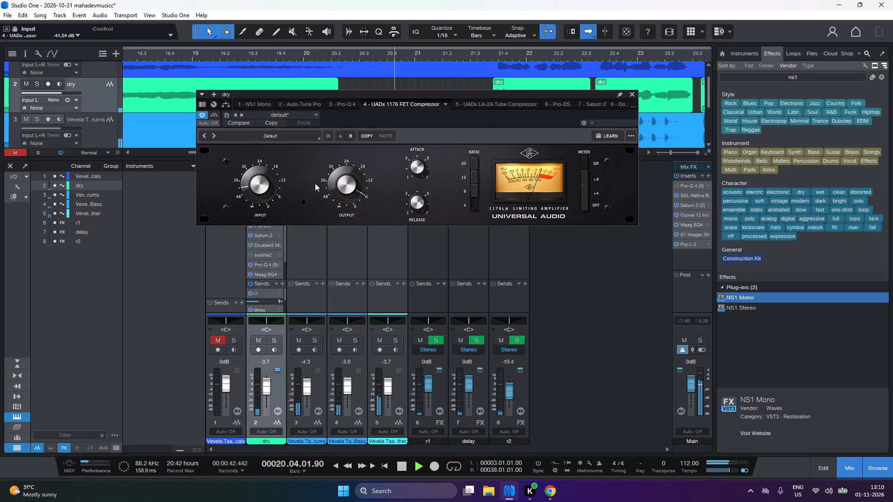
left_click(247, 187)
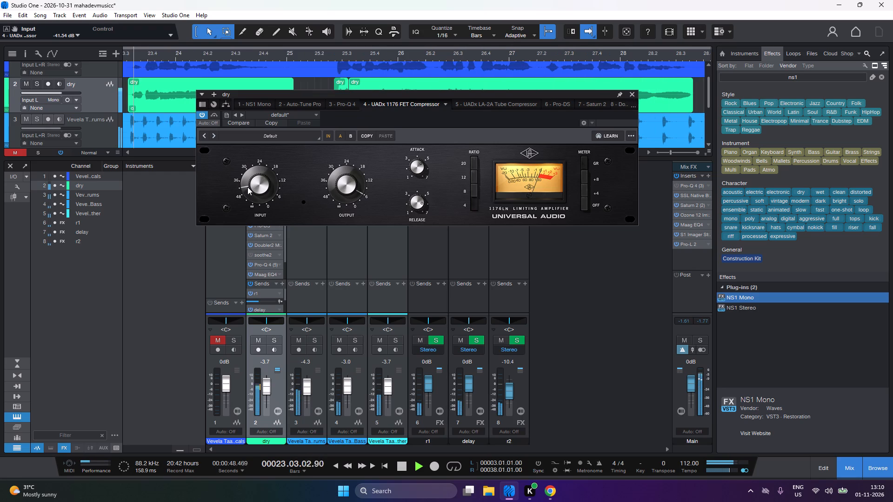
left_click(247, 187)
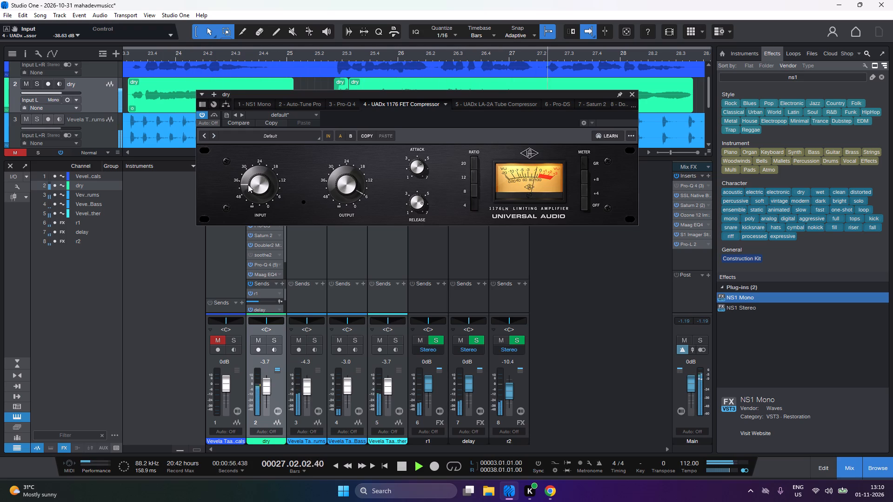
left_click(630, 94)
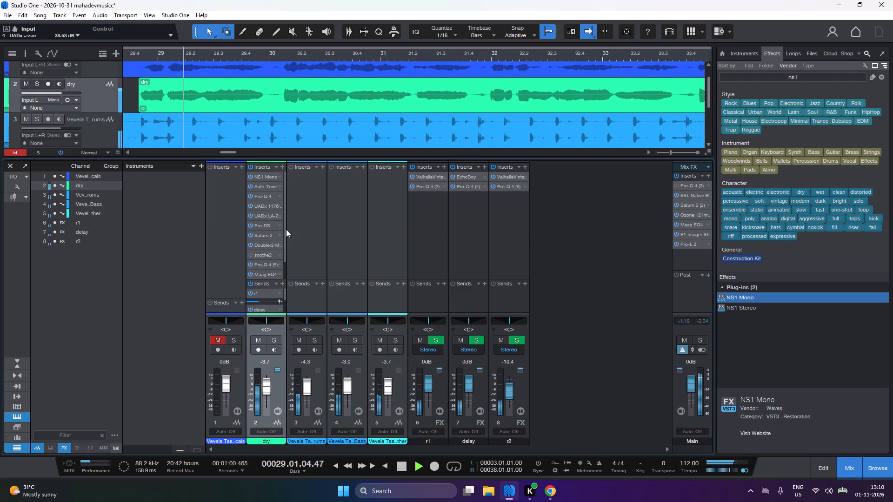
Set peak reduction to 16 on the dry channel's UADx LA-2A compressor and restart playback from bar 3.
left_click(280, 217)
left_click(286, 225)
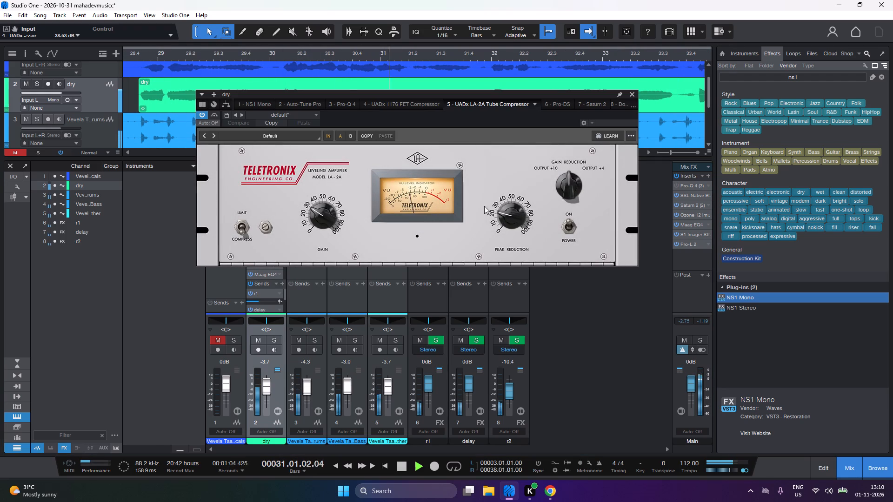
left_click(507, 211)
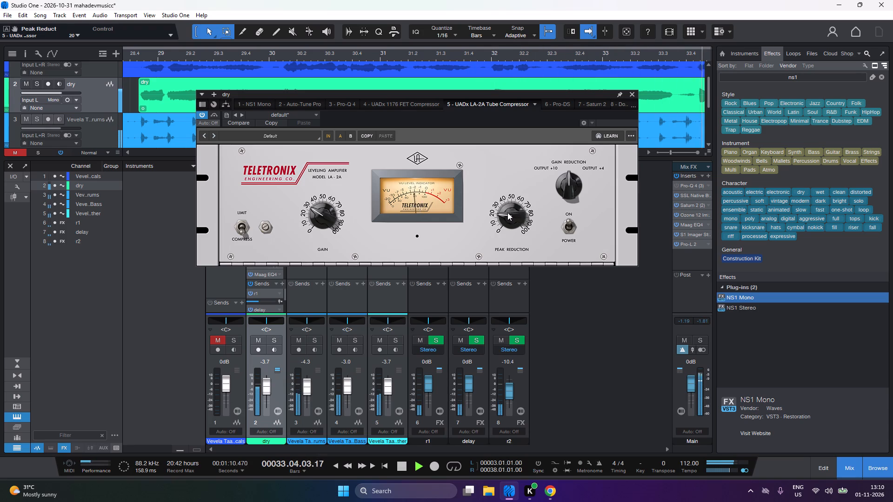
left_click_drag(507, 212, 510, 218)
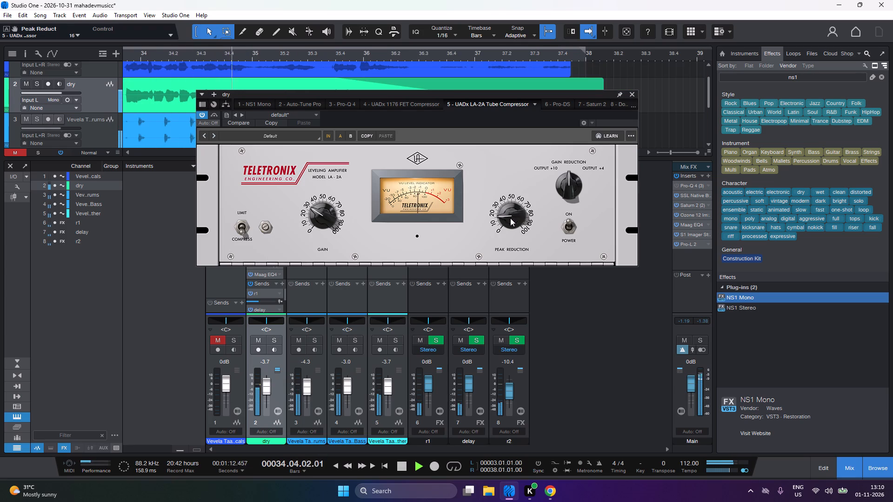
left_click_drag(510, 218, 510, 218)
left_click(506, 211)
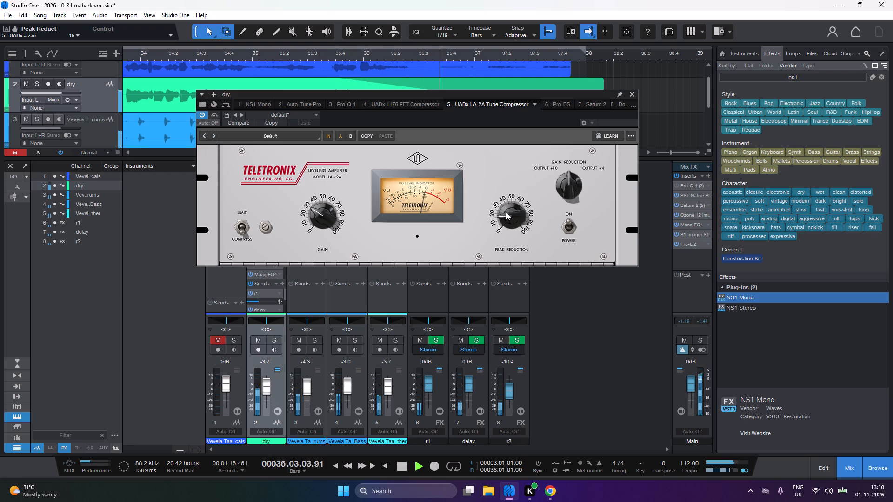
key("1")
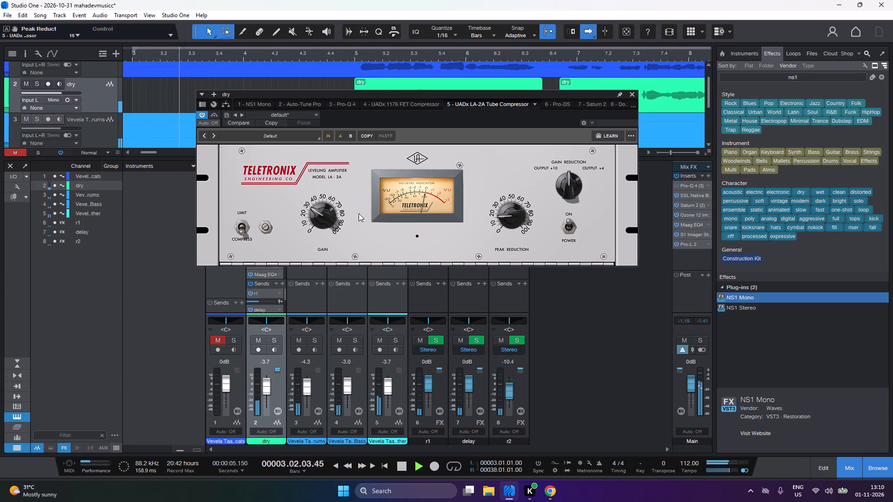
Solo the dry channel and set the LA-2A compressor's gain to 28.
left_click(275, 340)
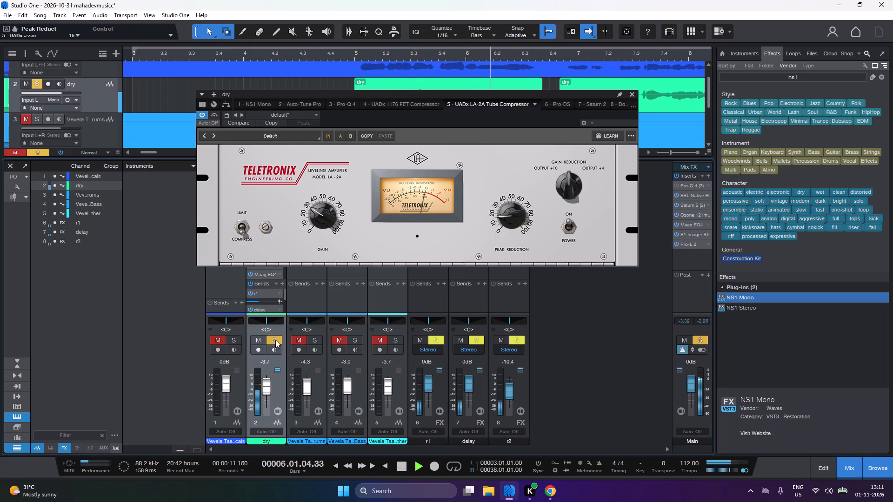
left_click(319, 212)
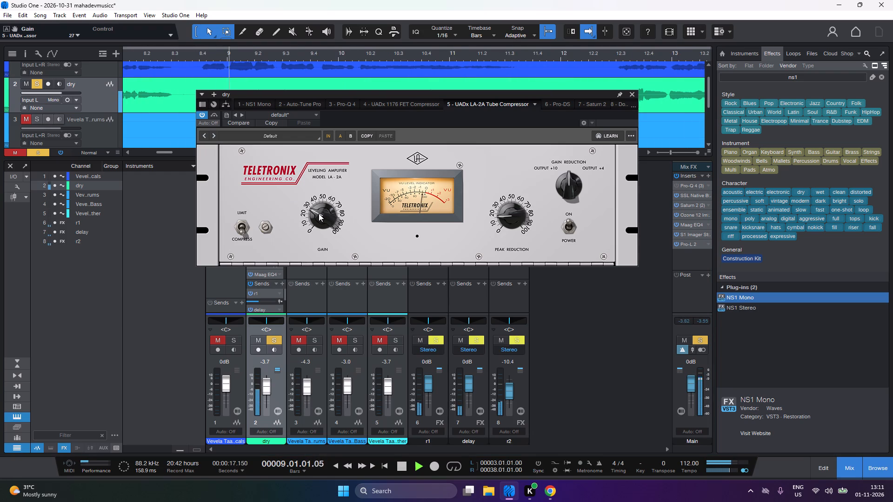
left_click(319, 213)
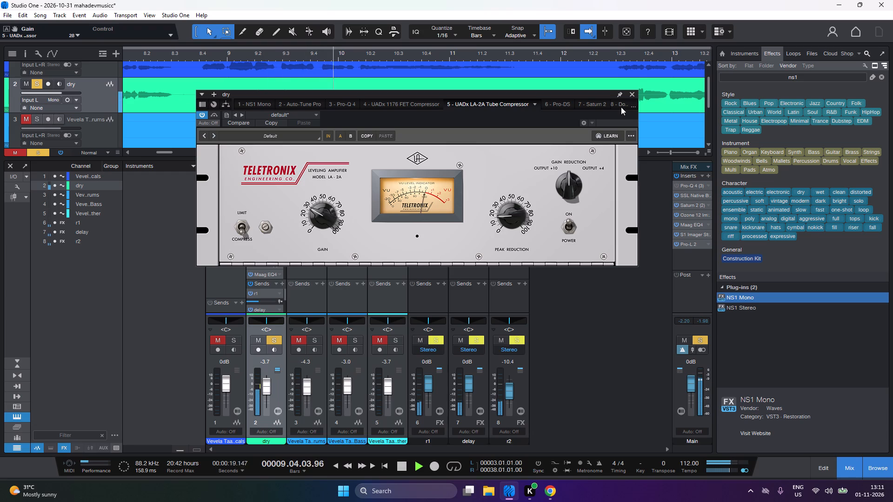
Close the LA-2A compressor, unsolo the dry channel, and set the channel's volume to -3.5 dB.
left_click(633, 93)
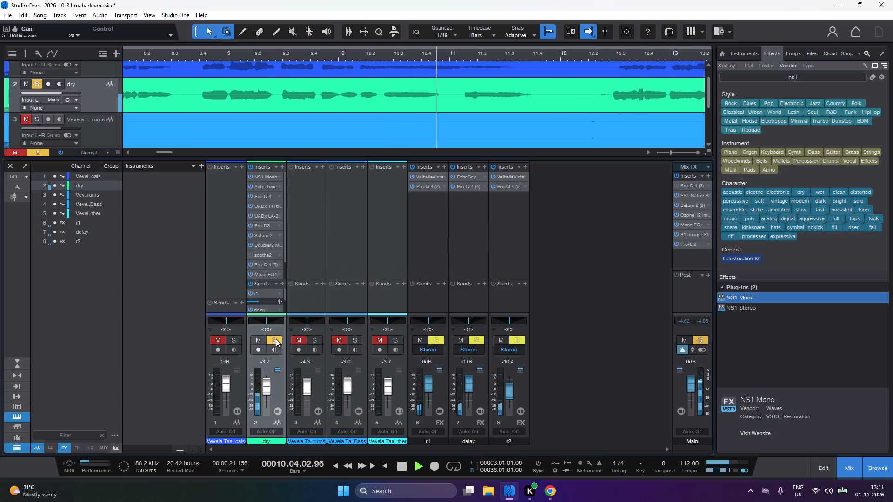
left_click(276, 339)
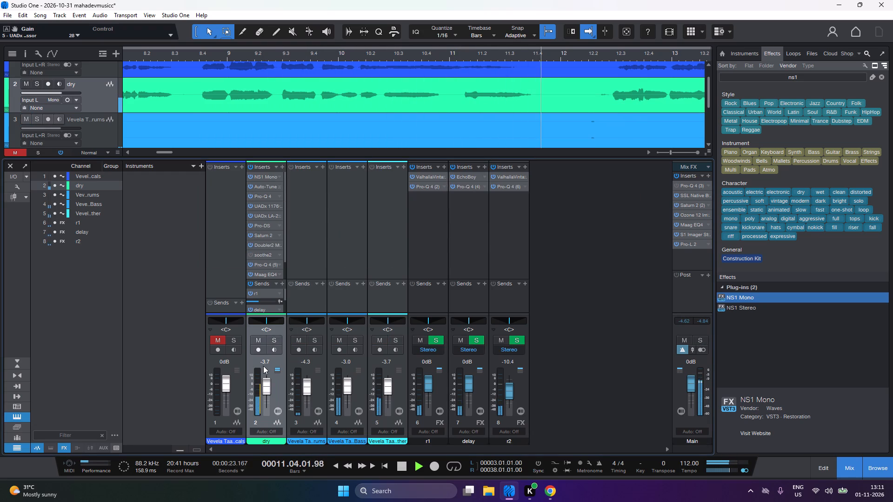
left_click(265, 363)
type("-3.5")
key("Return")
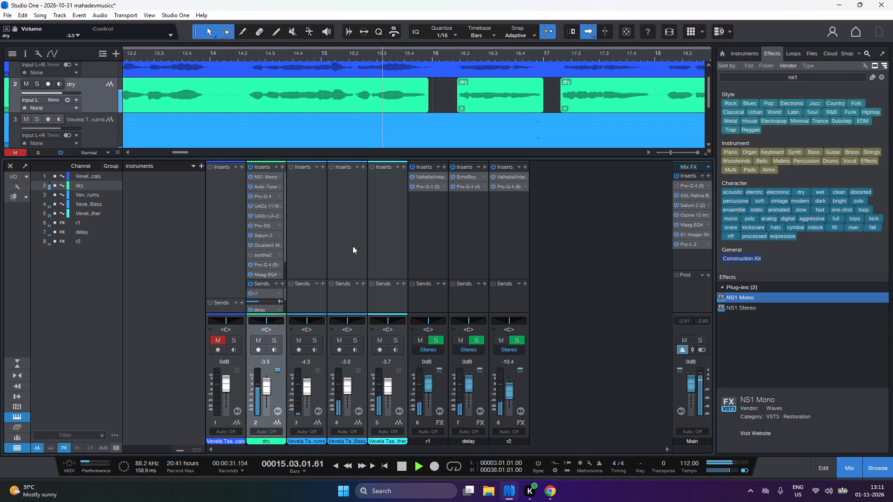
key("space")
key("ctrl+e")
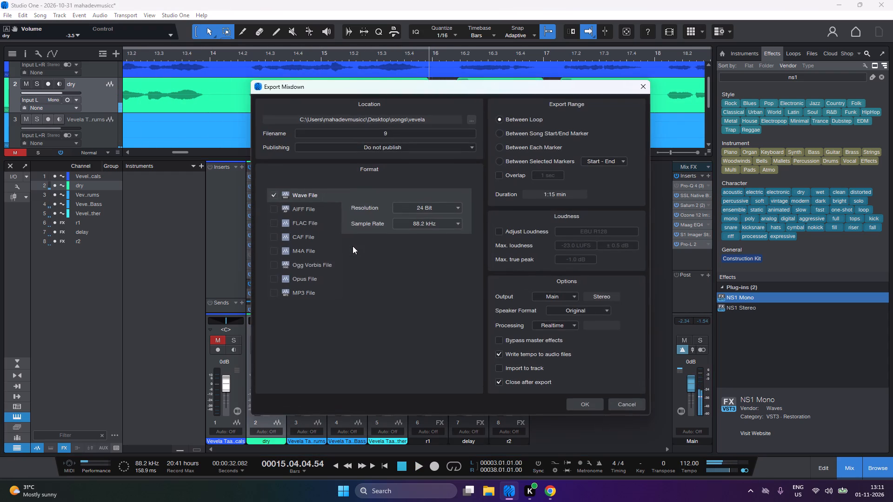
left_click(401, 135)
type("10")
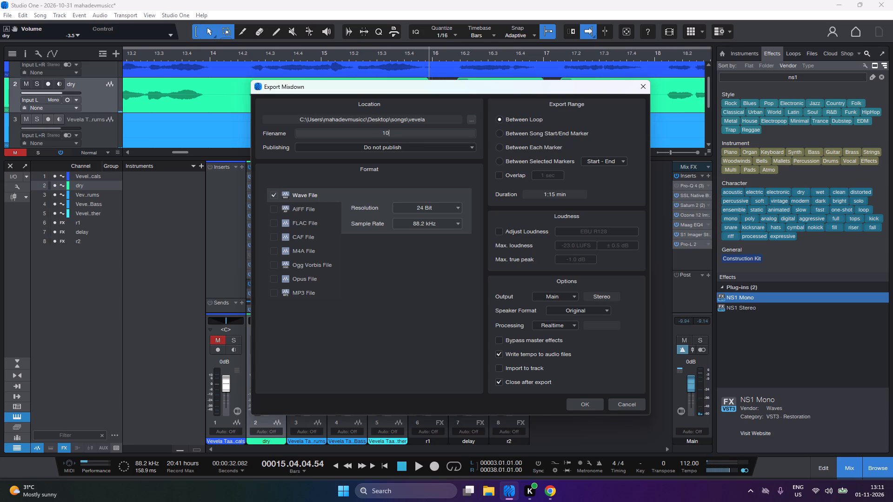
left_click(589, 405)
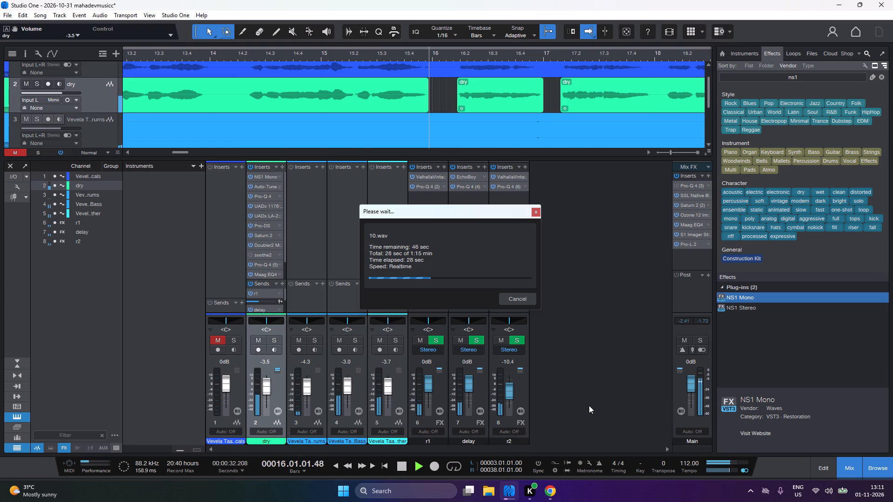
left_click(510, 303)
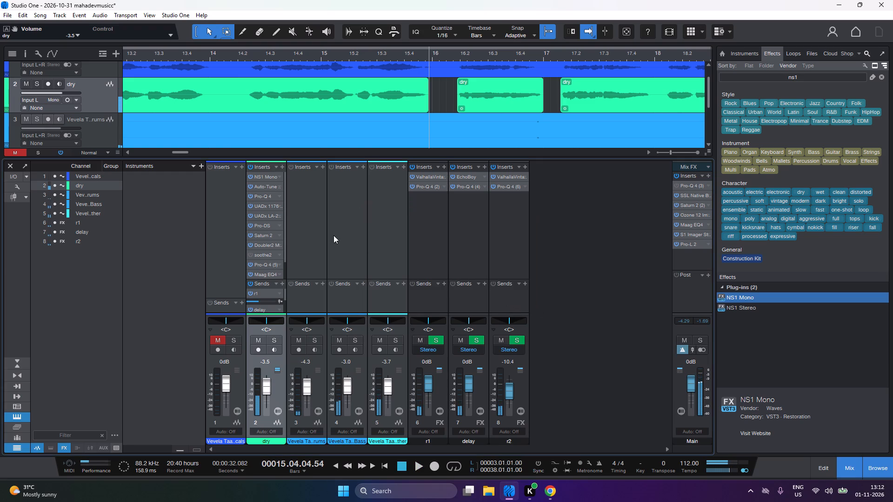
Open the dry channel's Pro-Q 4, replay from bar 3, and boost band 5 to about +10.13 dB near 2369 Hz.
left_click(279, 198)
left_click(285, 205)
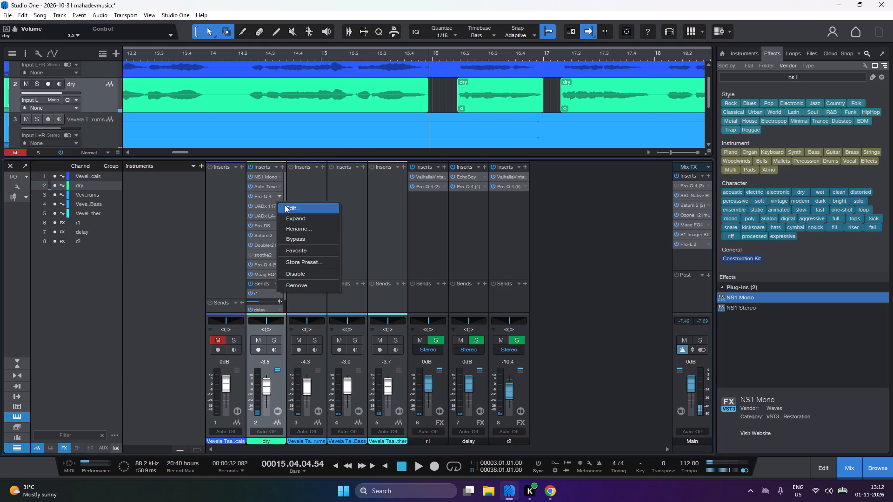
type("1")
key("space")
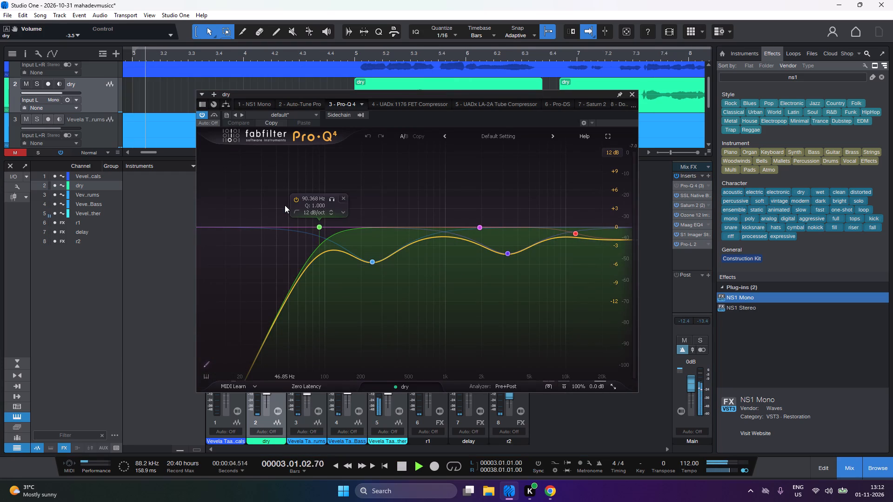
left_click_drag(505, 252, 507, 237)
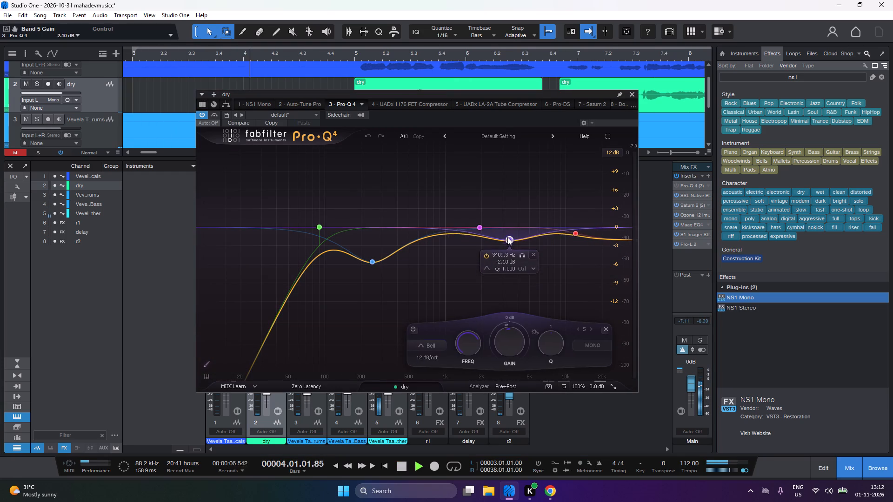
left_click_drag(507, 237, 480, 219)
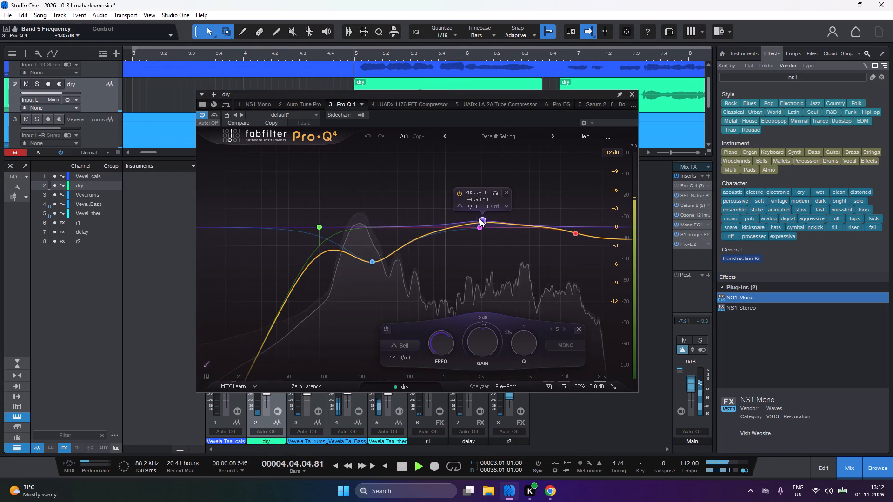
left_click_drag(480, 219, 480, 216)
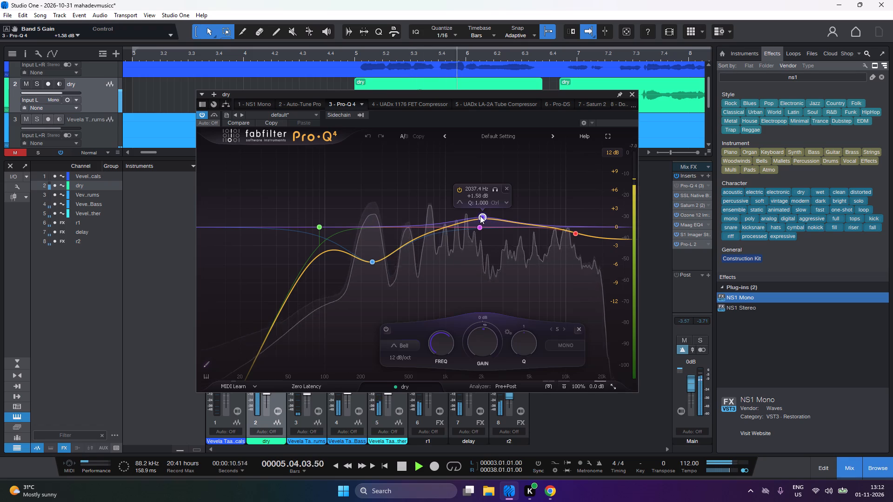
left_click_drag(480, 216, 483, 201)
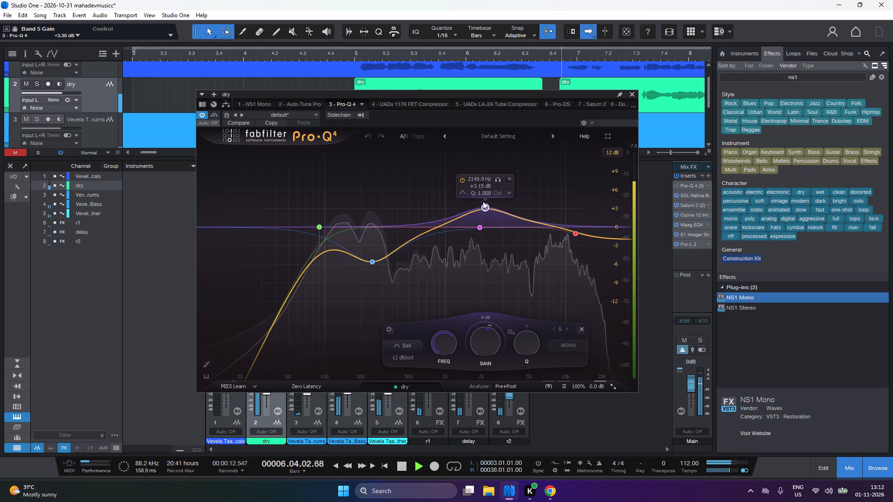
left_click_drag(483, 201, 480, 184)
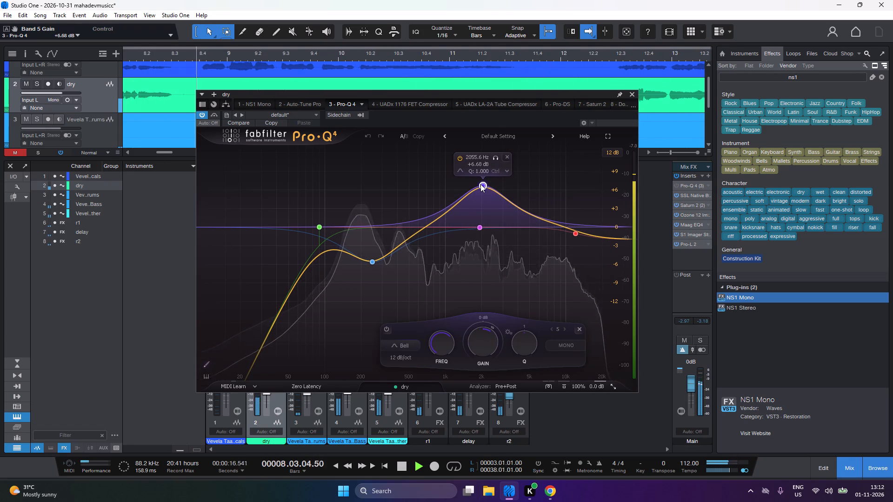
left_click_drag(480, 184, 490, 153)
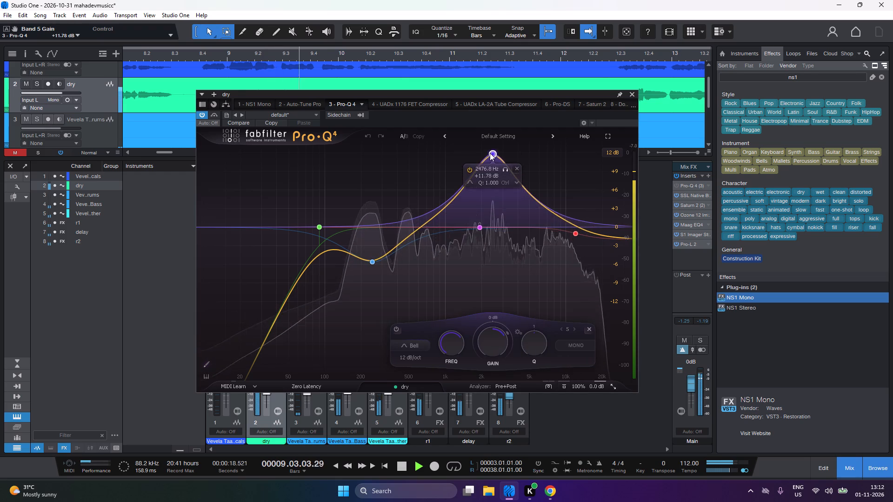
left_click_drag(490, 153, 488, 163)
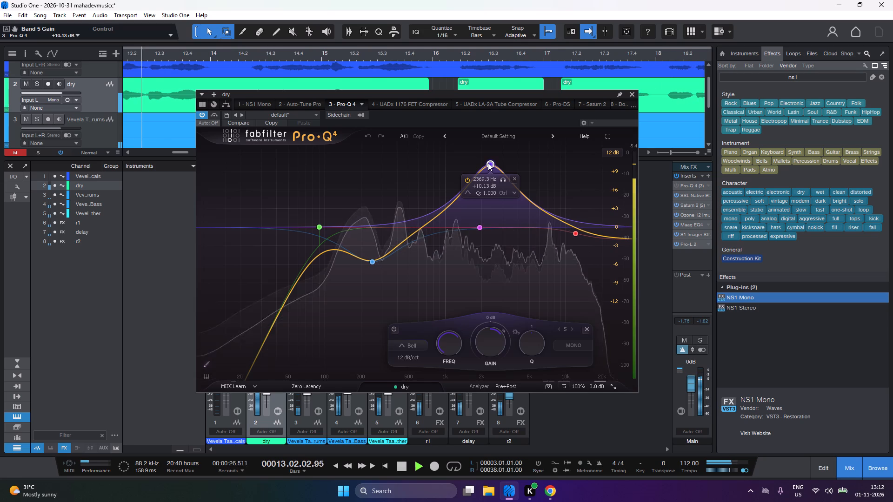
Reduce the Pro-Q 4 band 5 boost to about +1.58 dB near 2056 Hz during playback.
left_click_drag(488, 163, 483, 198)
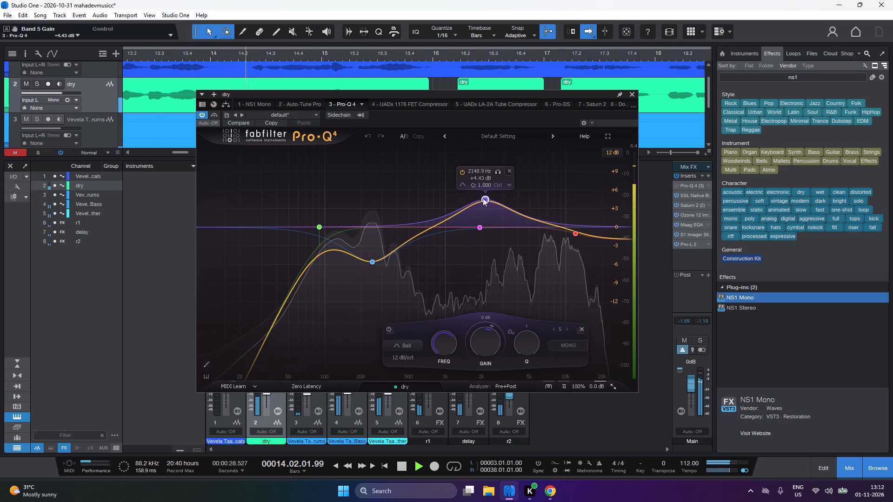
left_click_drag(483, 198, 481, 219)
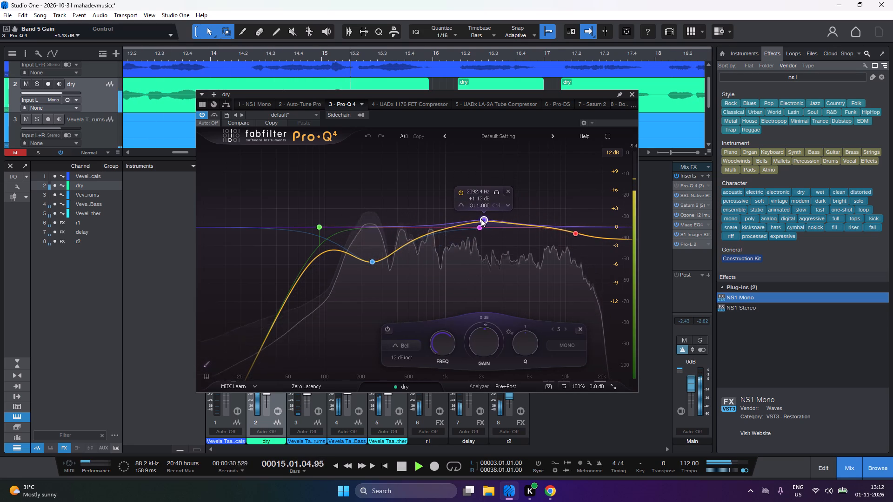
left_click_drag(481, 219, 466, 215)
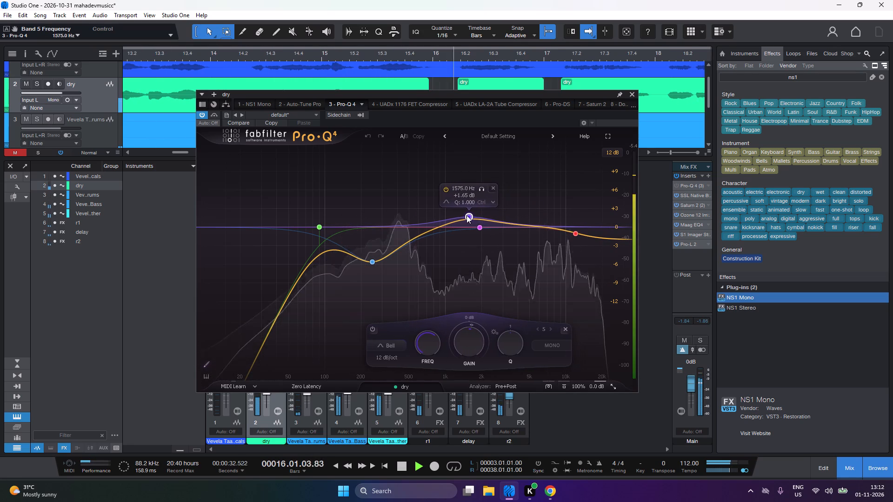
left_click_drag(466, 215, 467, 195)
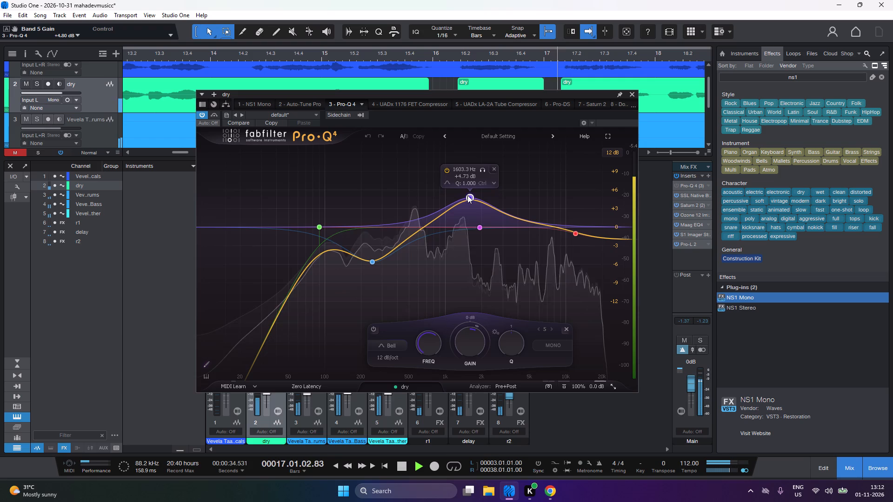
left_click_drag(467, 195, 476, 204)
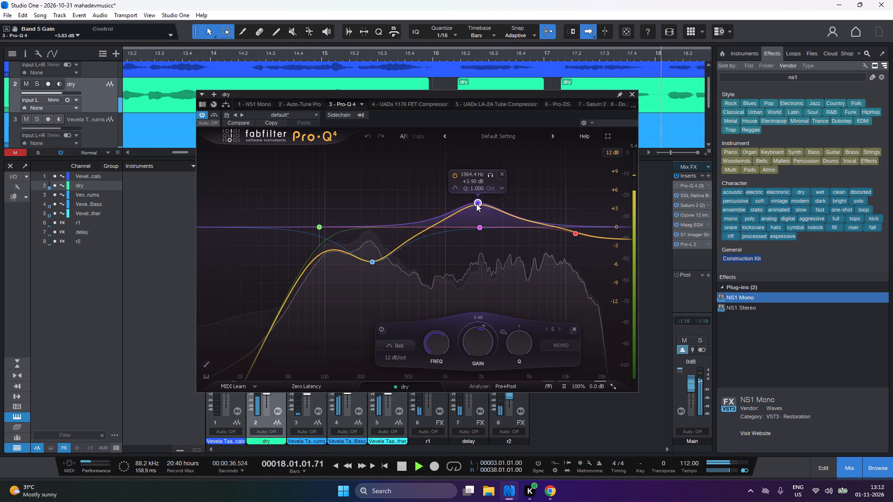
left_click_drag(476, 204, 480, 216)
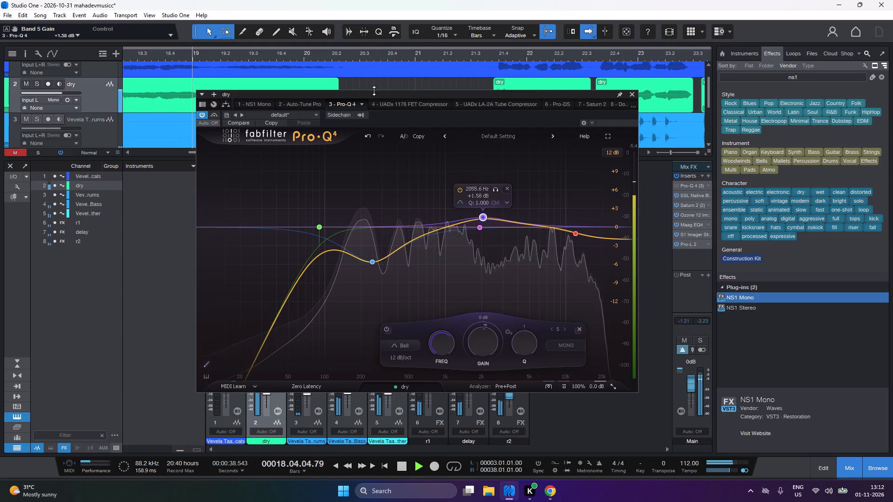
Replay from bar 3 and bypass every insert on the dry channel except Pro-Q 4.
left_click_drag(364, 94, 576, 101)
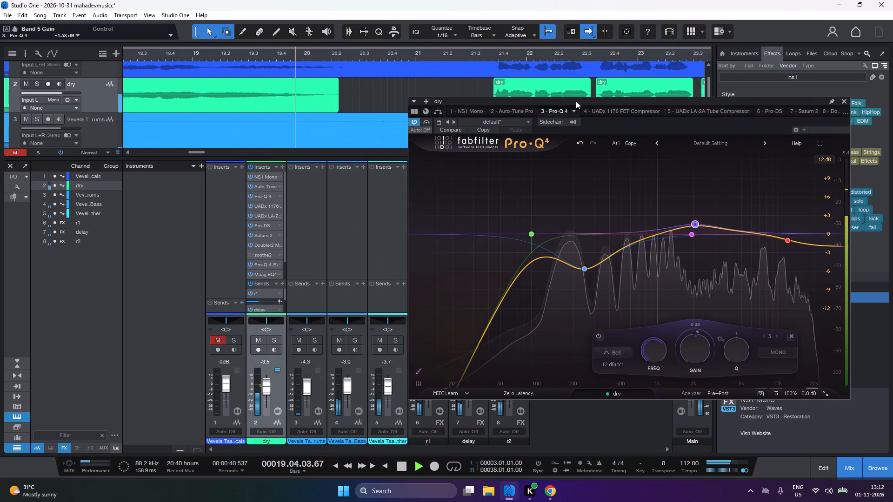
key("1")
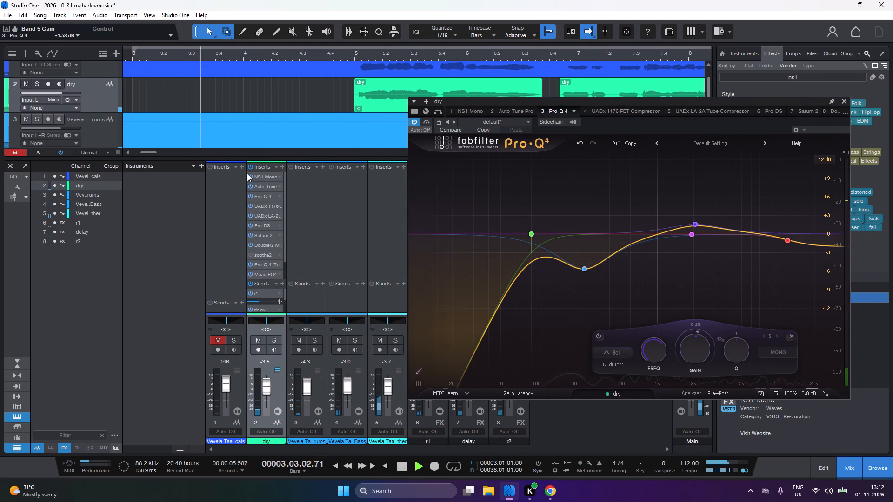
left_click(252, 168)
left_click(251, 196)
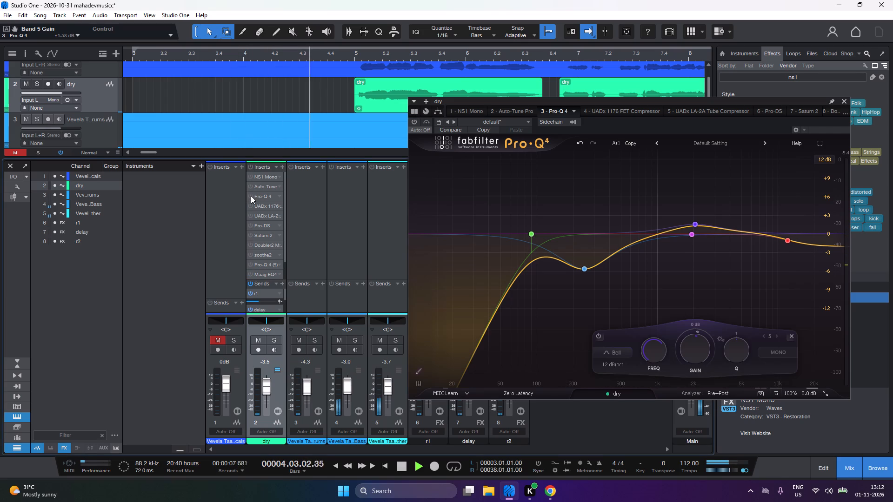
Solo the dry channel and deactivate all of its sends, keeping the Pro-Q 4 window clear of the channel strip.
left_click_drag(645, 104, 601, 104)
left_click(273, 337)
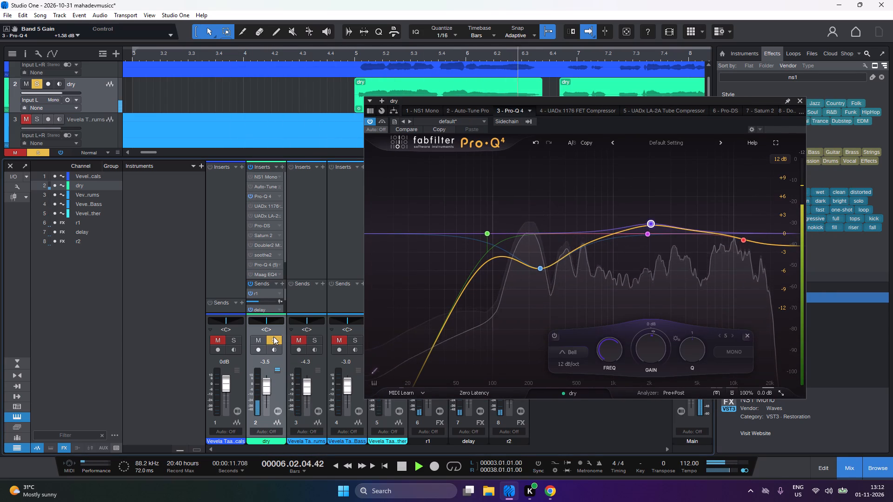
left_click(250, 285)
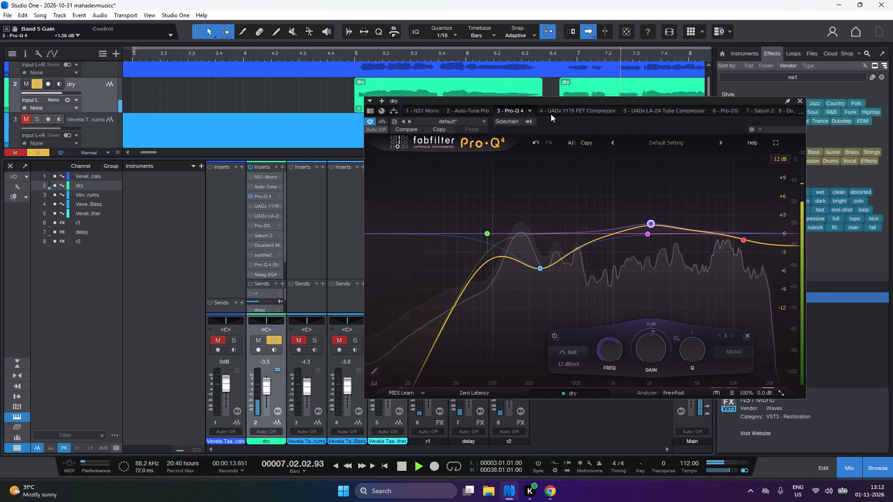
left_click_drag(593, 100, 552, 99)
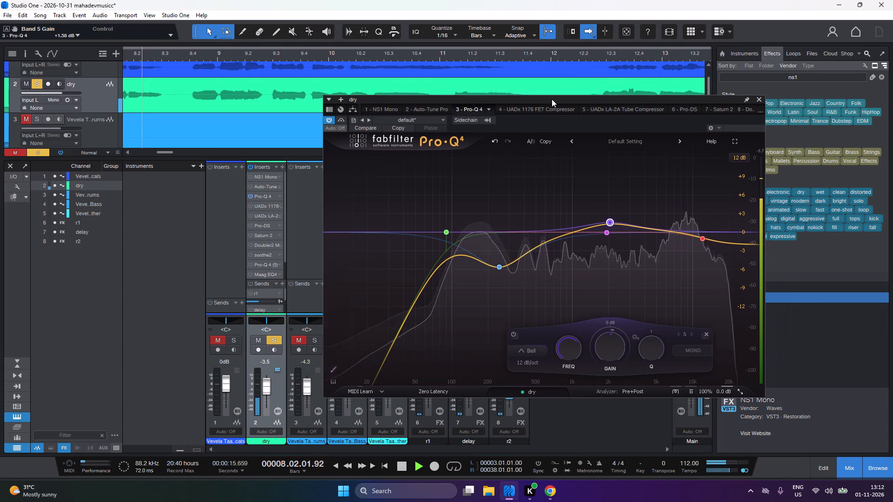
left_click_drag(552, 99, 548, 99)
Set the dry channel's volume to 0 dB.
left_click(267, 360)
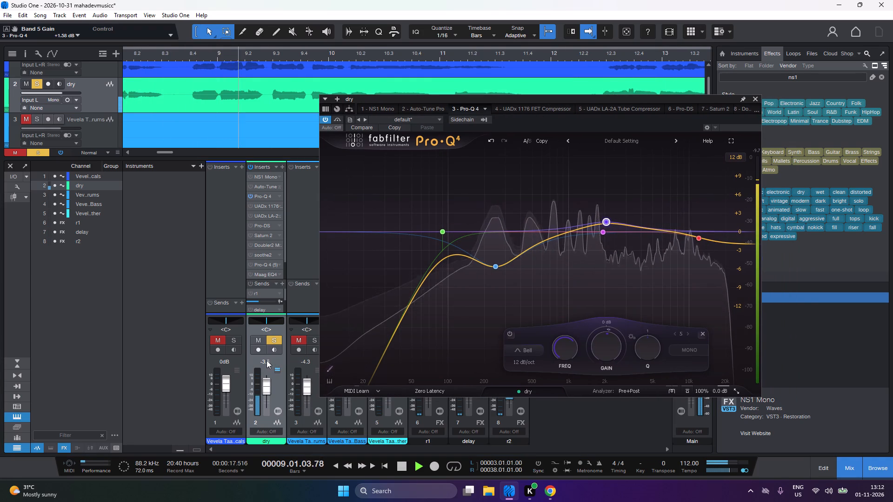
key("0")
key("Return")
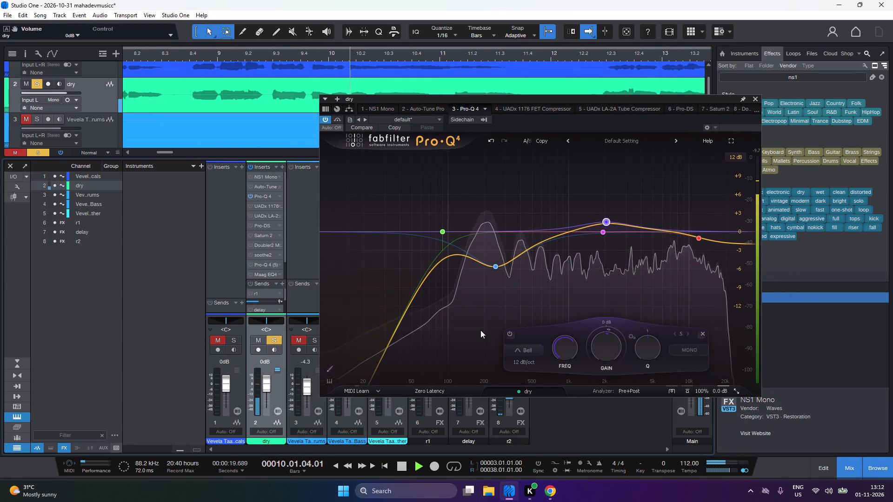
Boost Pro-Q 4 band 5 on the dry channel to about +7.73 dB near 2499 Hz and audition the band in solo.
left_click_drag(606, 219, 606, 182)
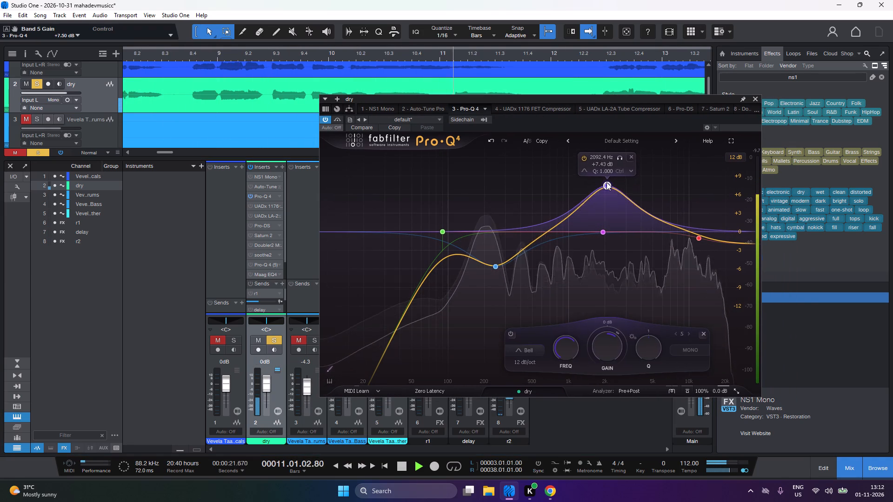
left_click_drag(606, 182, 606, 181)
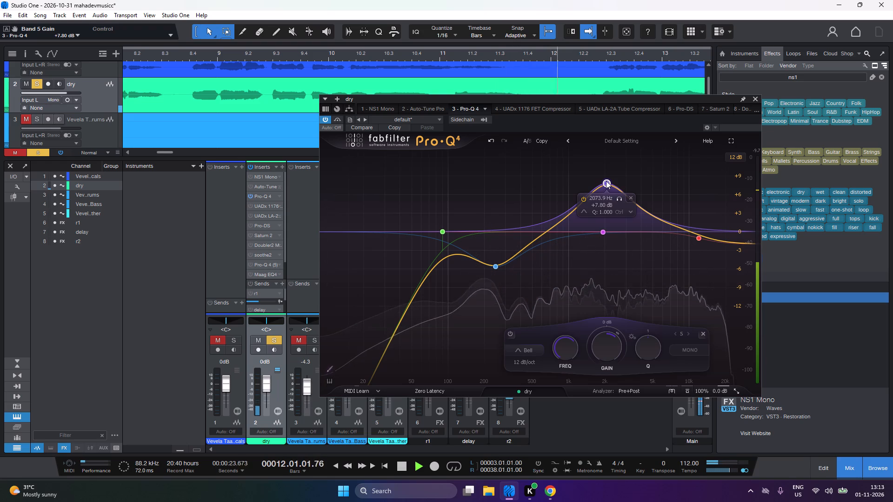
left_click_drag(606, 181, 613, 181)
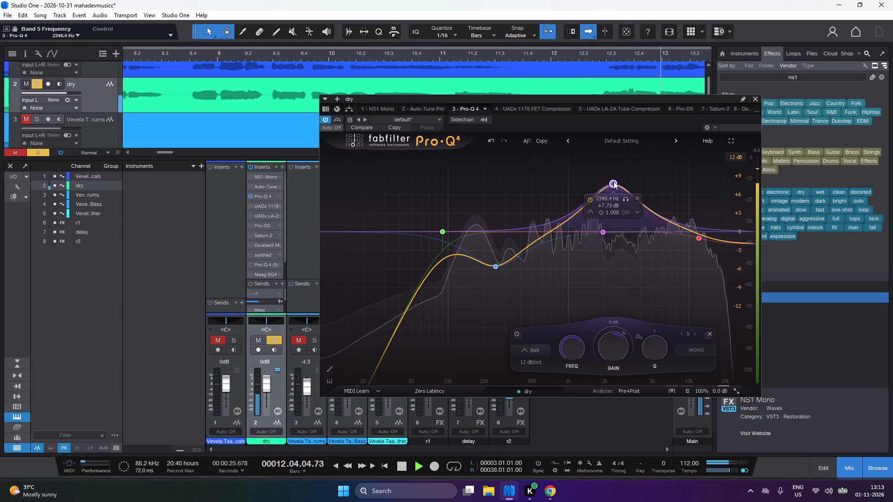
left_click_drag(613, 181, 616, 181)
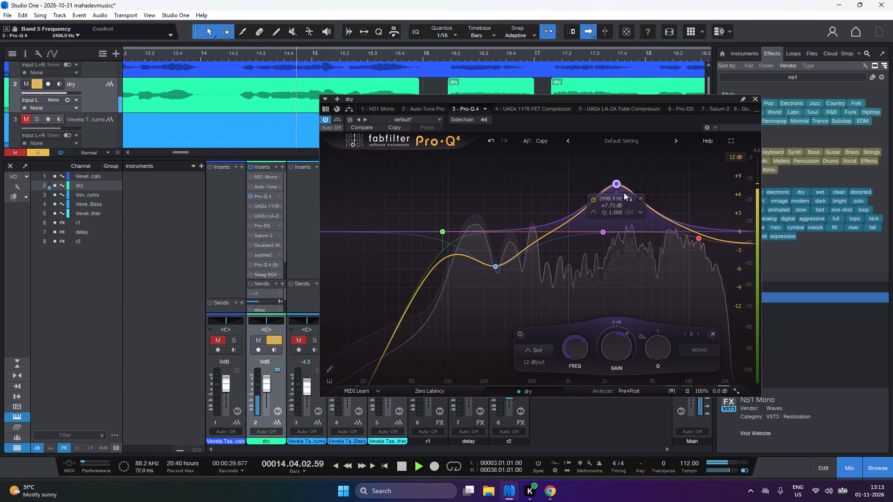
left_click(627, 199)
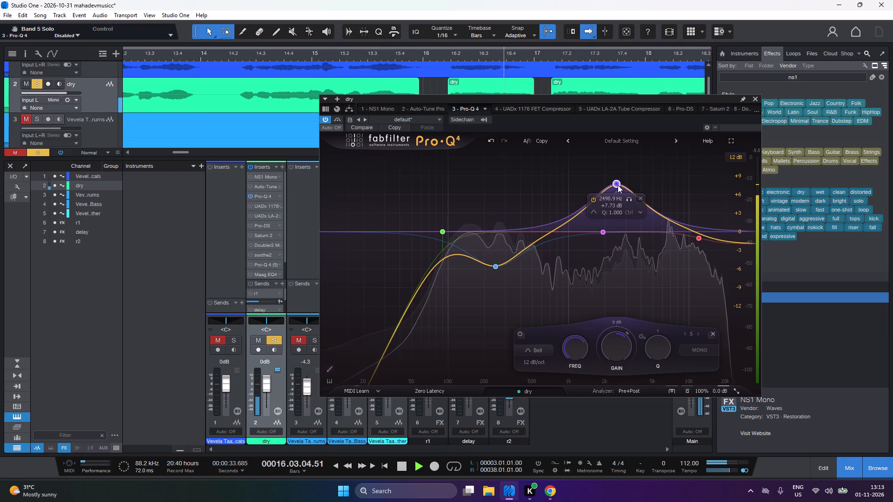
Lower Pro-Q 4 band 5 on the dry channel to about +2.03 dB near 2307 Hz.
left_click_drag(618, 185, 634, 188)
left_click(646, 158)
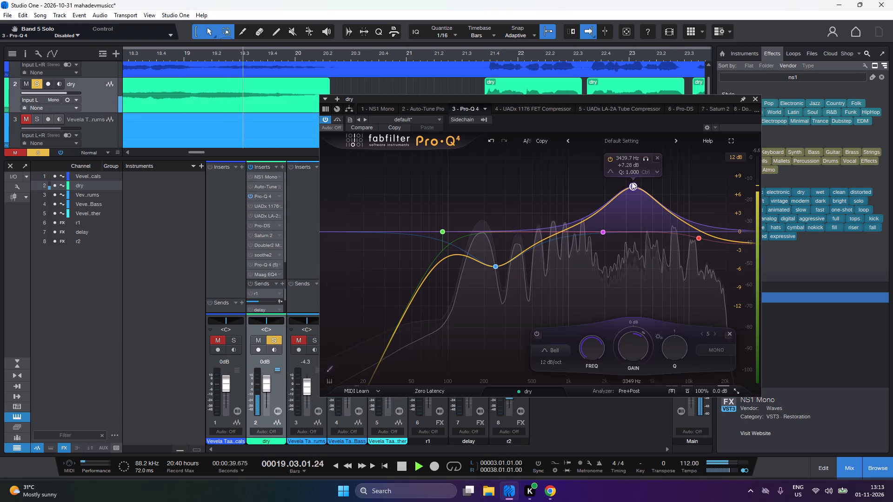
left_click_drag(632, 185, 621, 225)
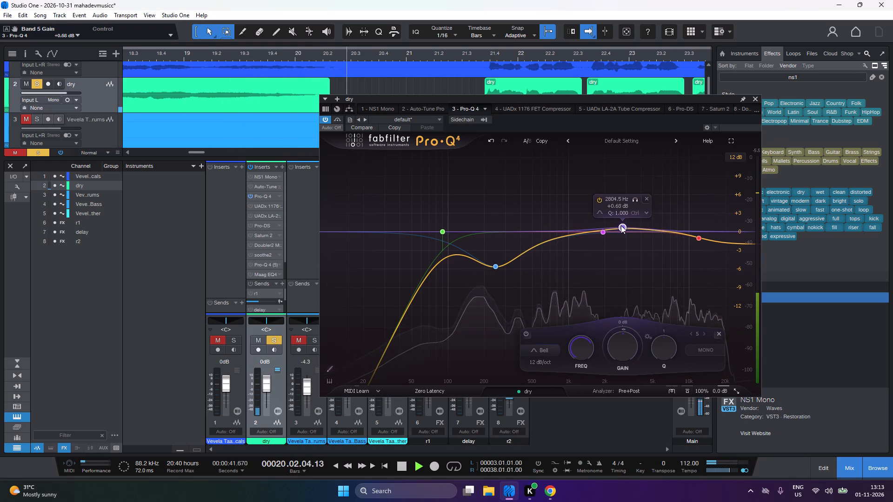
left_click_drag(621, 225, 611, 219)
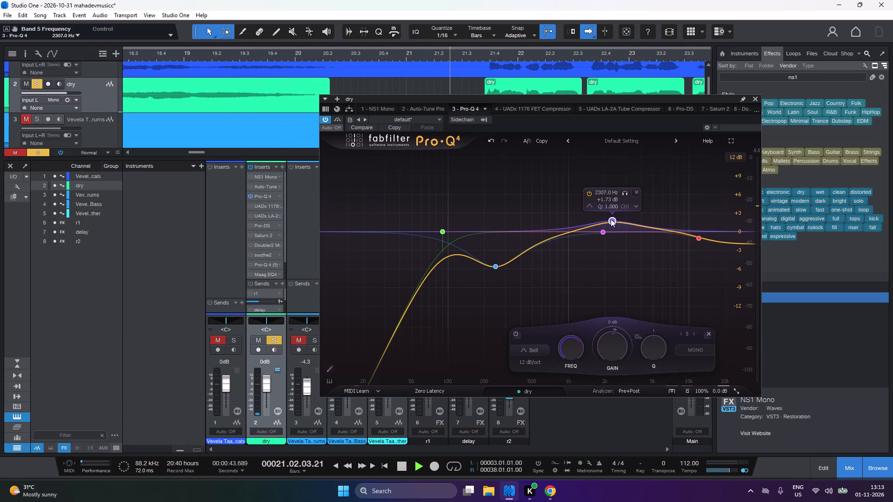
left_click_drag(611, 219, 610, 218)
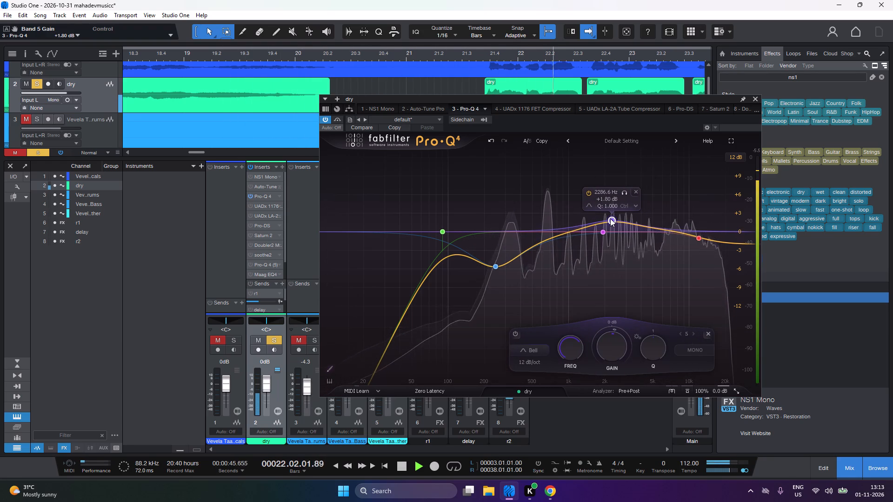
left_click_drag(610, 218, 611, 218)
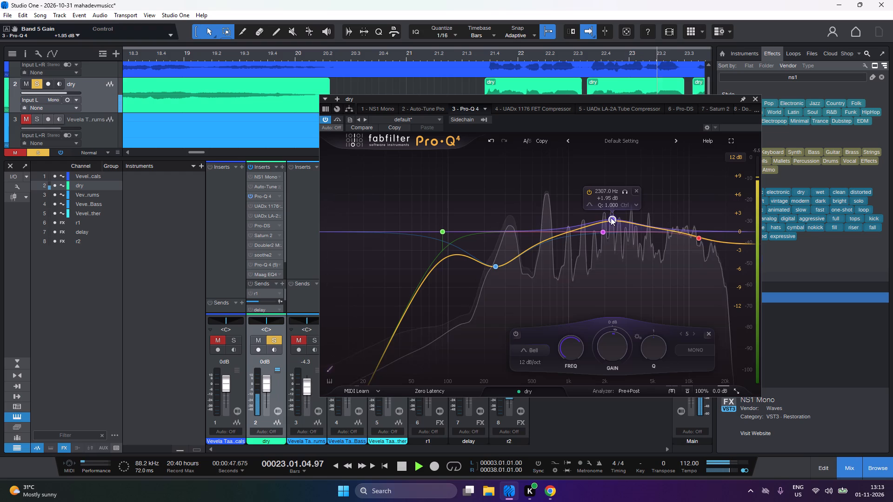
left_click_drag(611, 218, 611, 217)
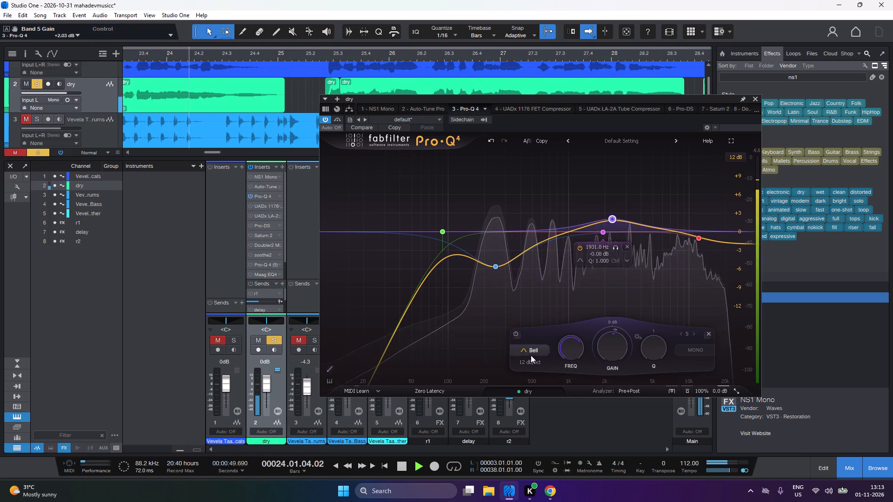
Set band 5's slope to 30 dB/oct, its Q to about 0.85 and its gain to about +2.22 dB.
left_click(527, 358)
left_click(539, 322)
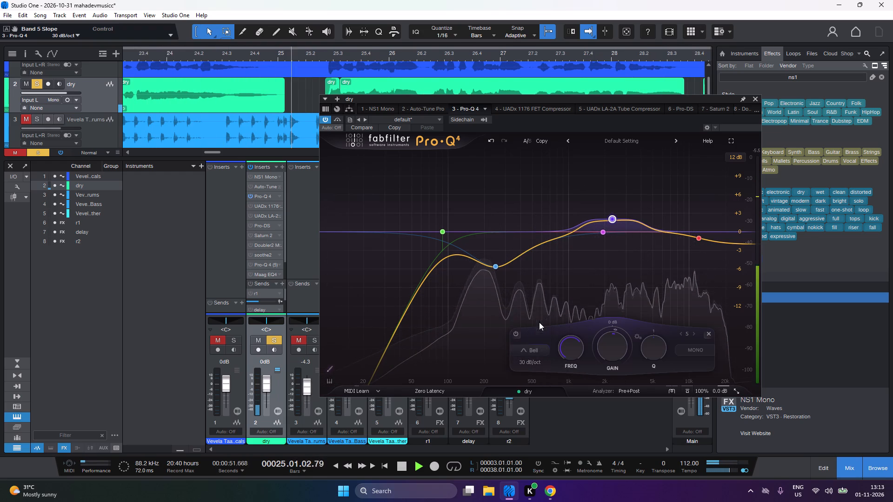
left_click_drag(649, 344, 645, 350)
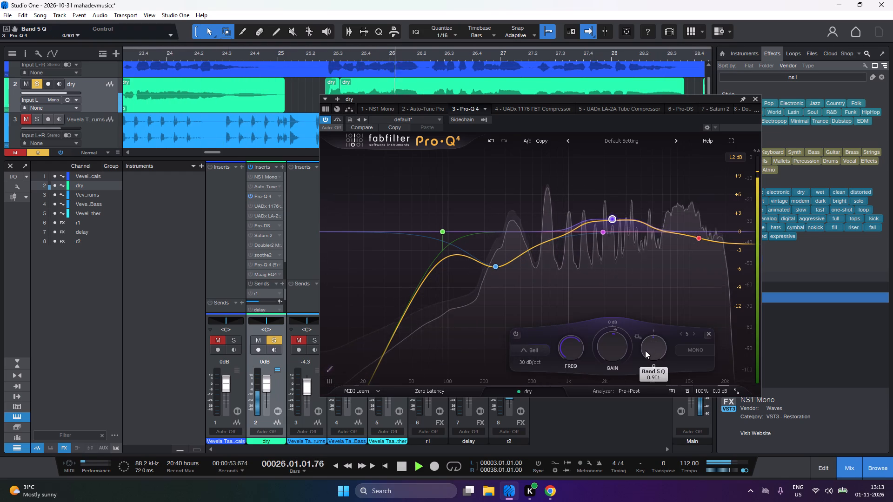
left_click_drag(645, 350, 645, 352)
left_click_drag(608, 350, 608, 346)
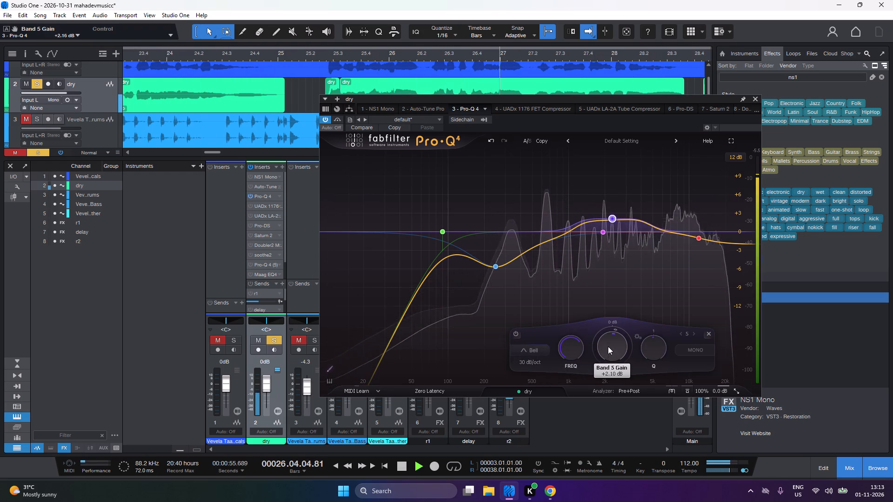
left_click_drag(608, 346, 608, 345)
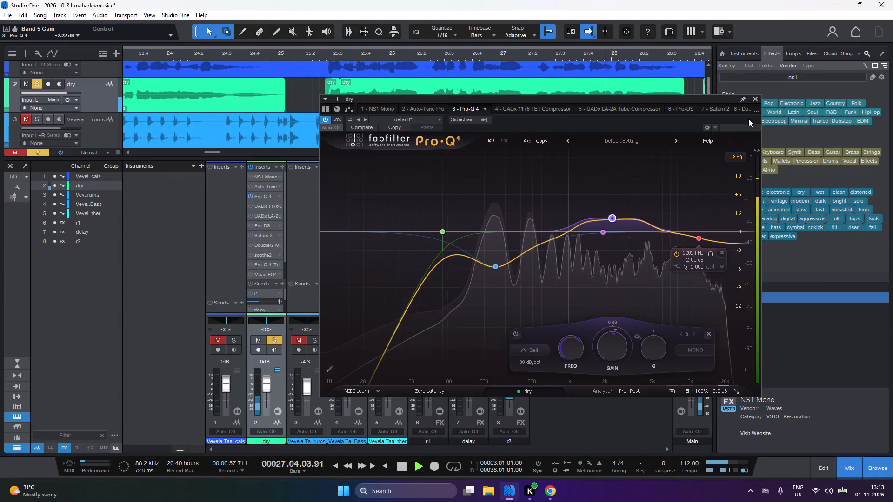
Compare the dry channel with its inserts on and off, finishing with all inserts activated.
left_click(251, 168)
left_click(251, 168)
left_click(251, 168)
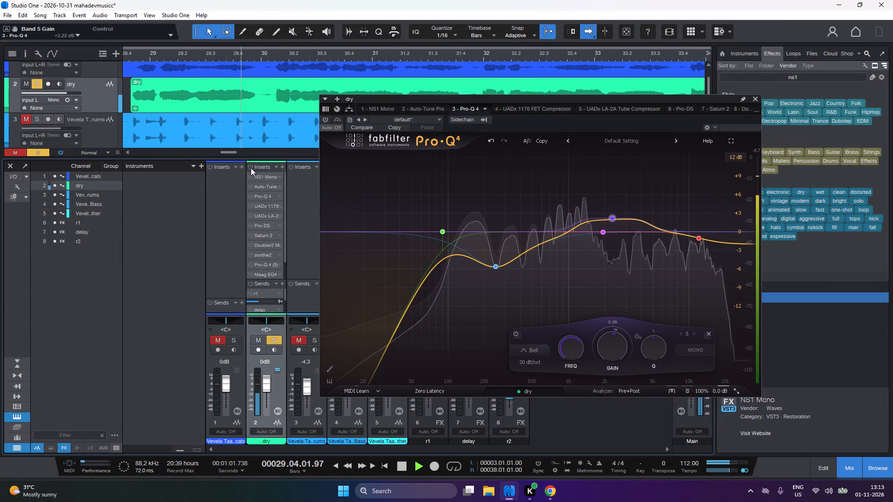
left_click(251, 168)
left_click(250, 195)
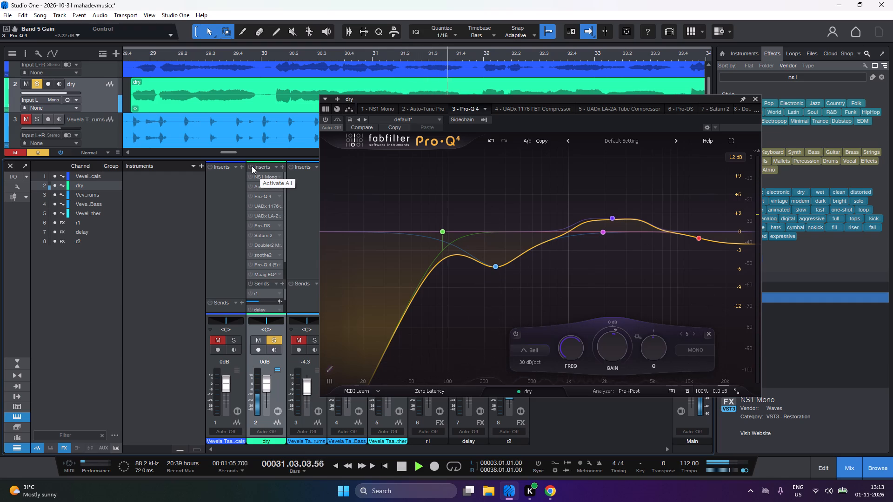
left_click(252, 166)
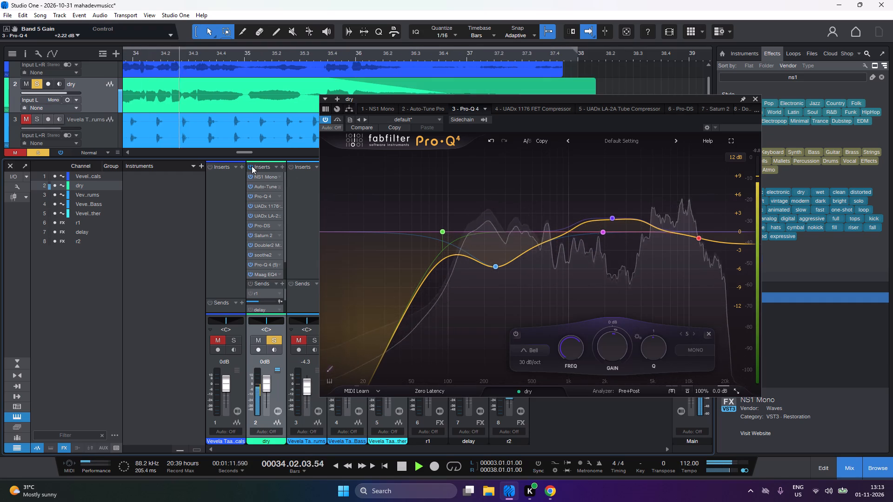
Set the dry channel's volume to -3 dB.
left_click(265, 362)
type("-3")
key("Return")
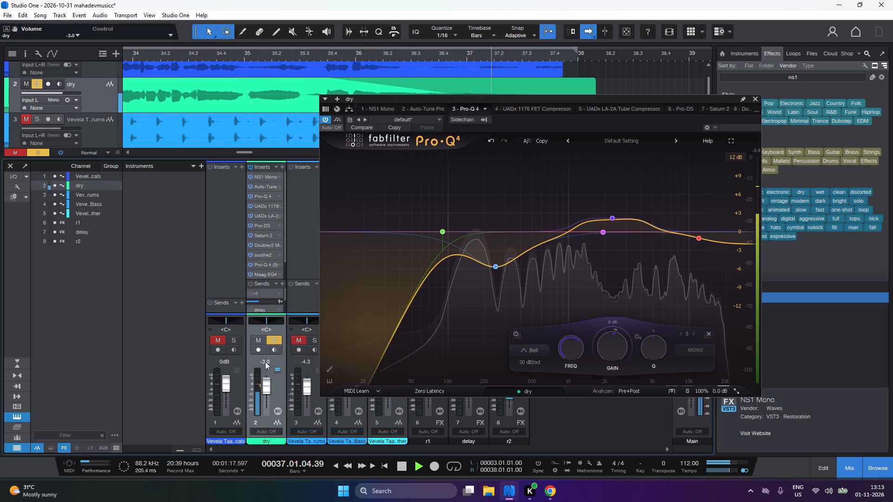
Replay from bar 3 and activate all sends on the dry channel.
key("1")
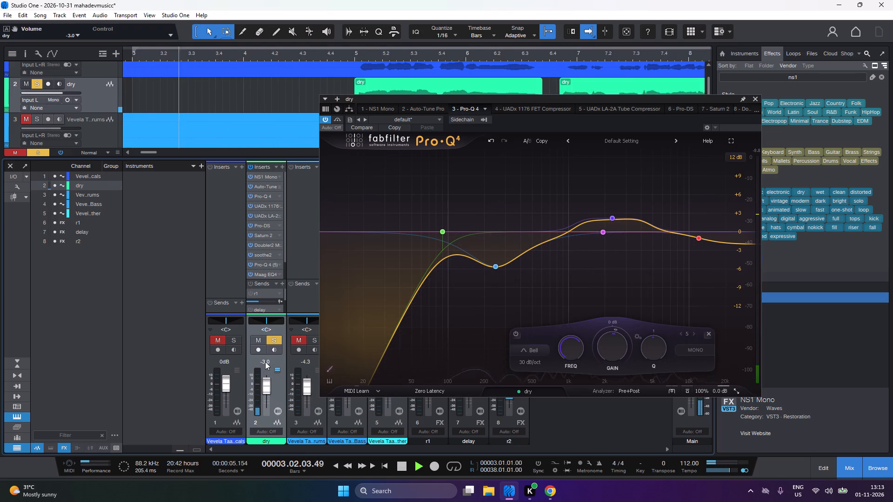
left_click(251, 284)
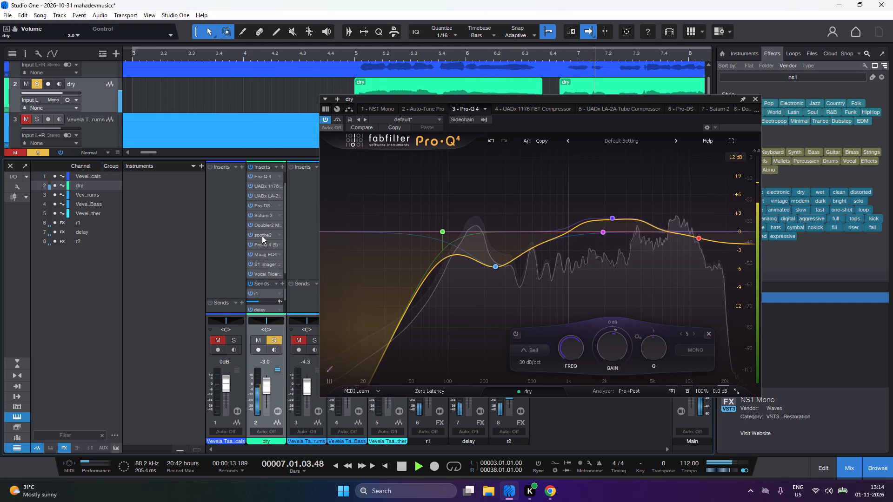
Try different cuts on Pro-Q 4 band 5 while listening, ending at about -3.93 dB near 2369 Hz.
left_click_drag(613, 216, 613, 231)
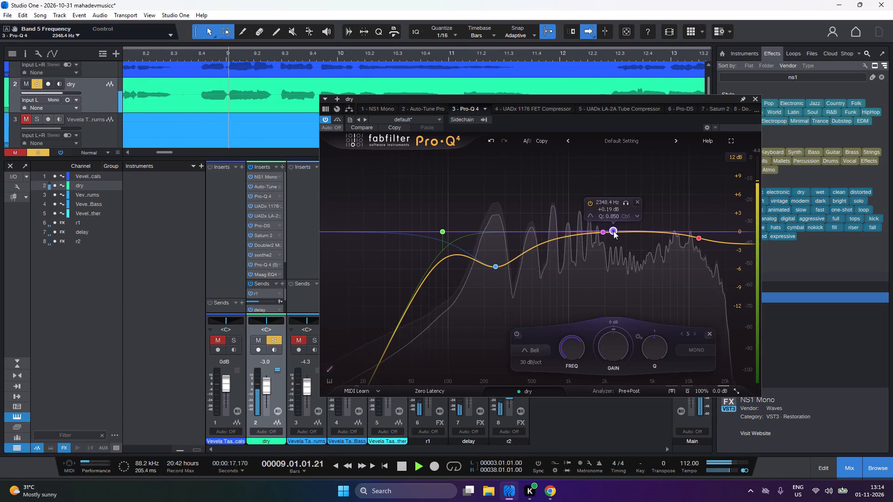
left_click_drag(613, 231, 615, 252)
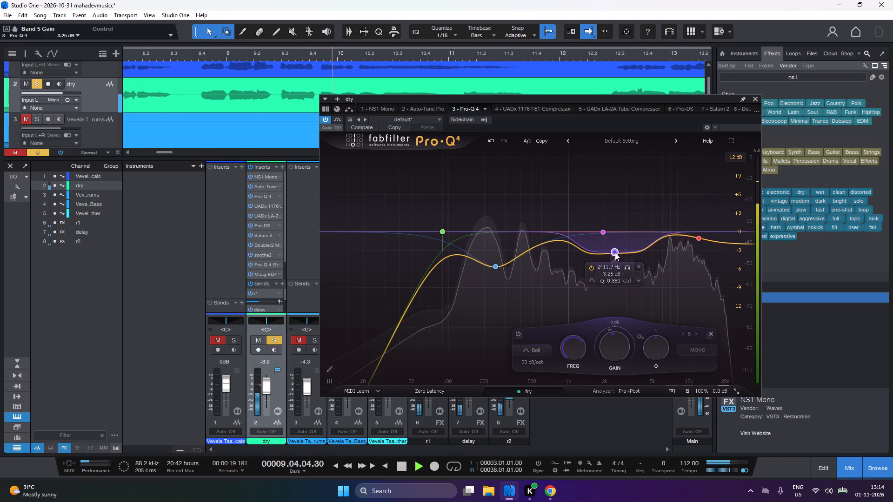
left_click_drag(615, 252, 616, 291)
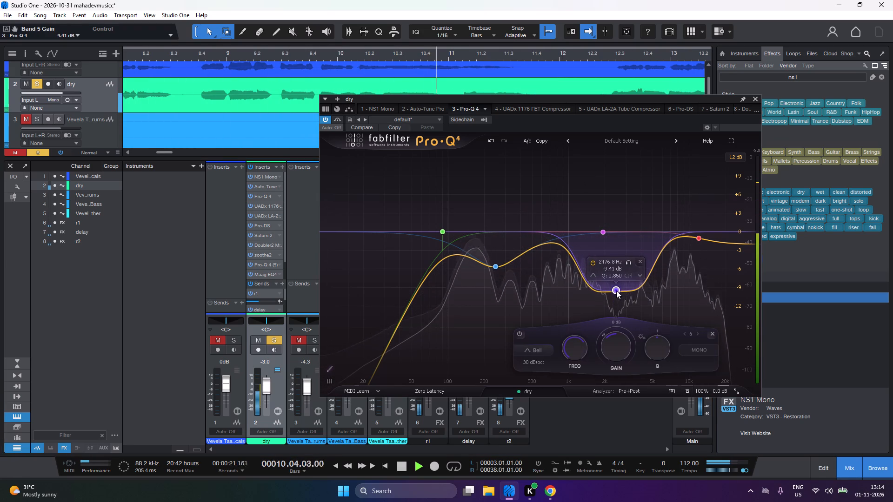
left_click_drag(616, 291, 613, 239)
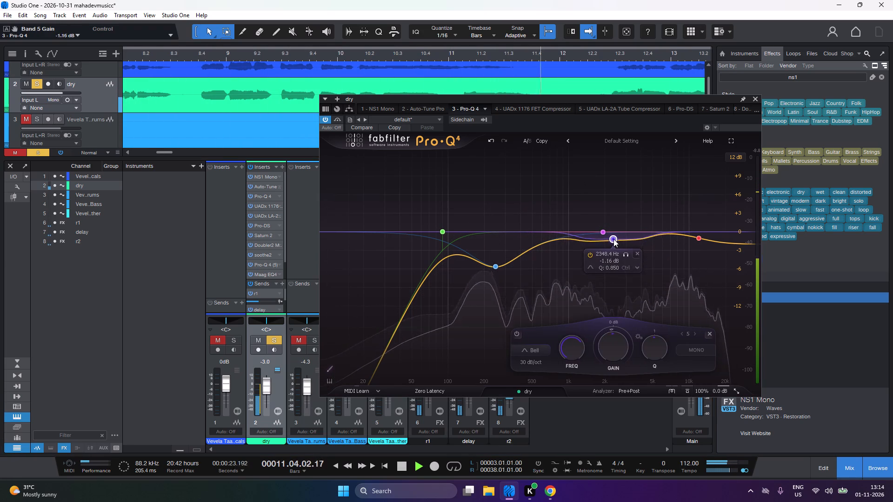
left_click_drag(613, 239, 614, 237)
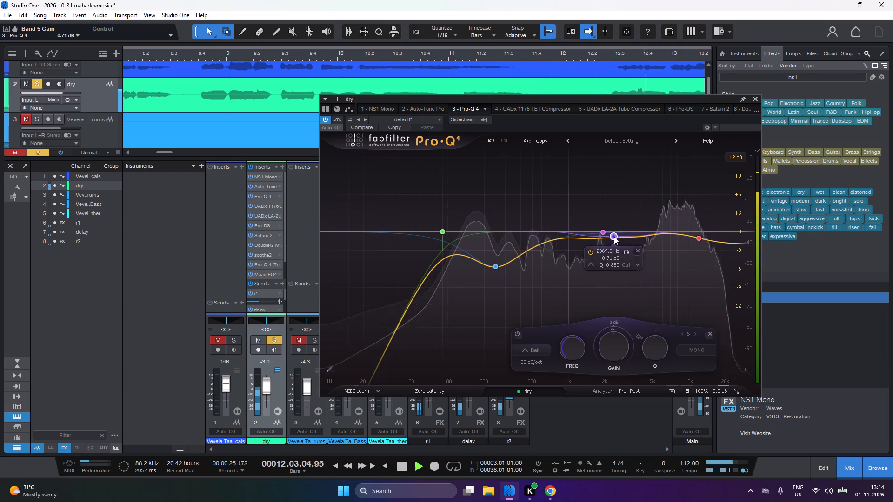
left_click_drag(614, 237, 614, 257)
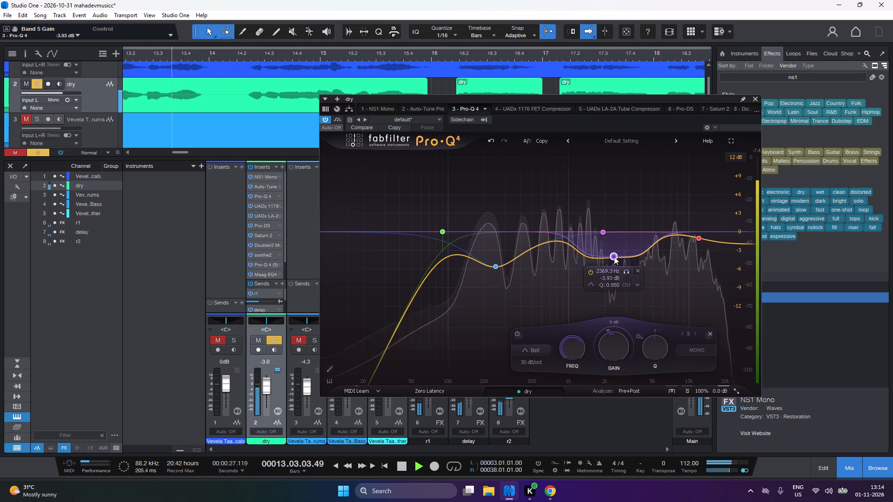
Undo the dry channel's recent band 5, volume, send and insert changes, back to before the band 5 boost.
key("ctrl+z")
key("ctrl+z")
key("ctrl+z")
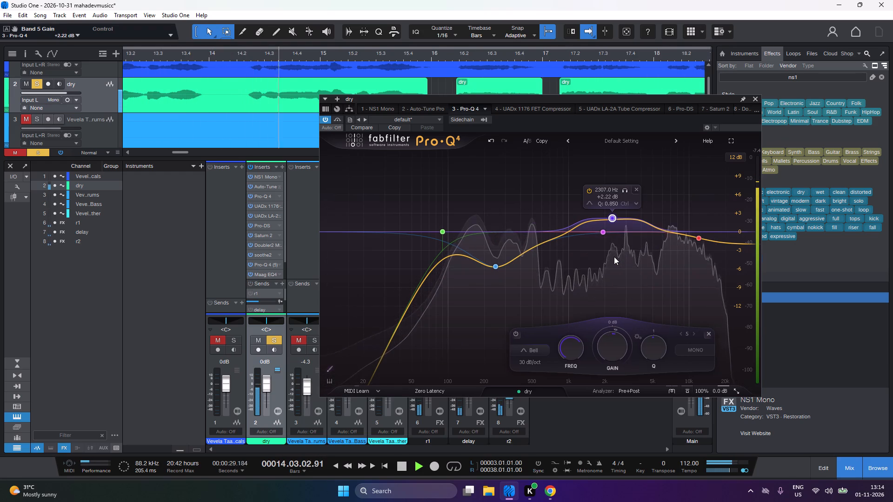
key("ctrl+z")
key("ctrl+z")
key("ctrl+z")
key("ctrl+z")
key("ctrl+z")
key("ctrl+z")
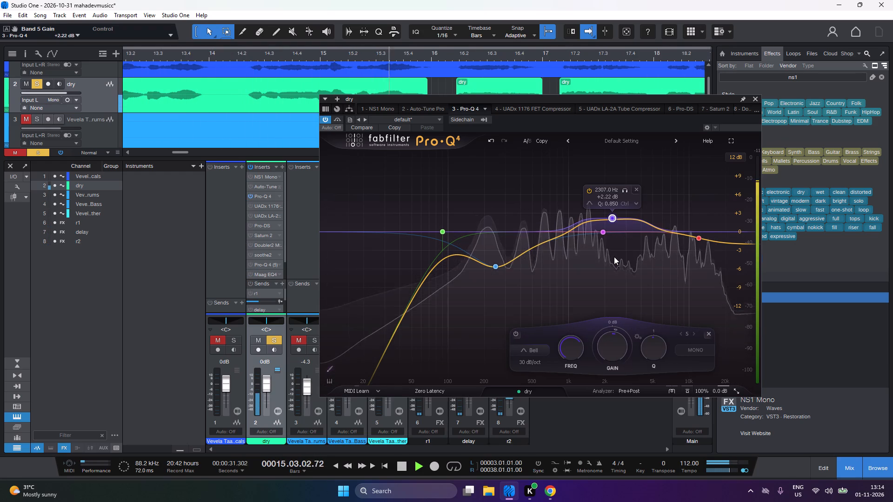
key("ctrl+z")
key("ctrl+z")
key("ctrl+z")
key("ctrl+z")
key("ctrl+z")
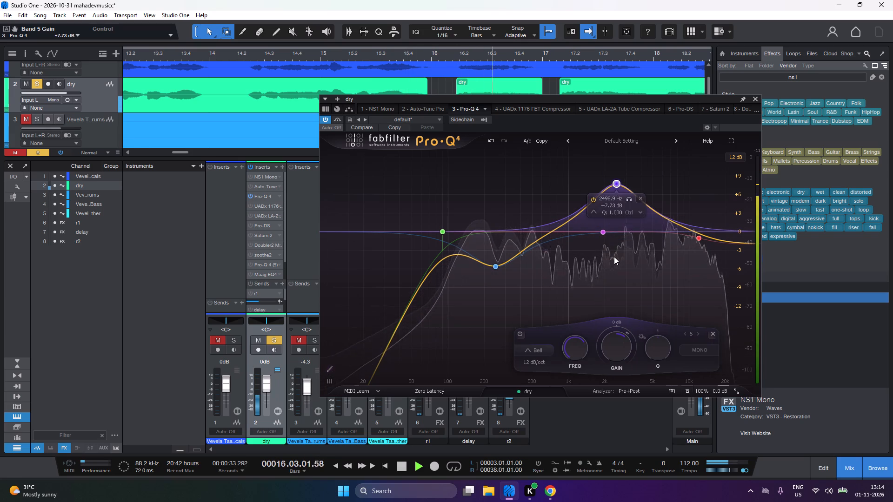
key("ctrl+z")
key("ctrl+z")
key("ctrl+z")
key("ctrl+z")
key("ctrl+z")
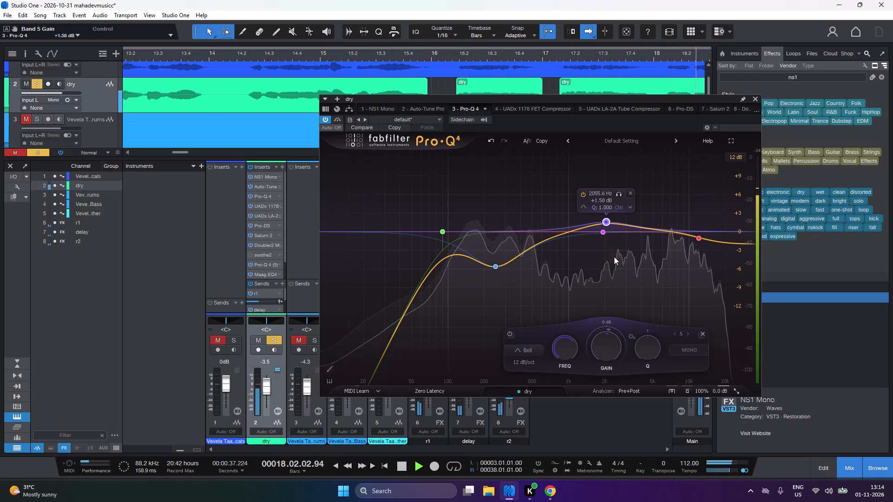
key("ctrl+z")
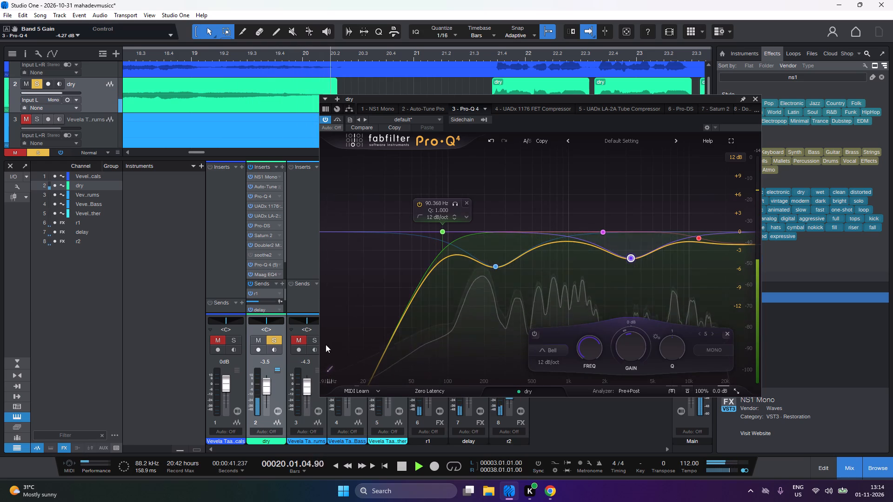
Unsolo the dry channel and lower Pro-Q 4 band 4's high-shelf gain to about -8.26 dB while hearing the full mix.
left_click(280, 342)
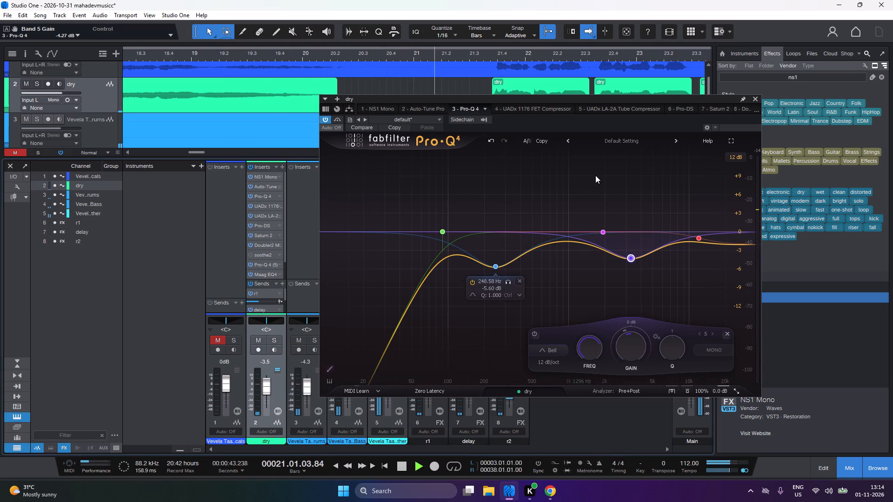
left_click(699, 236)
left_click(647, 342)
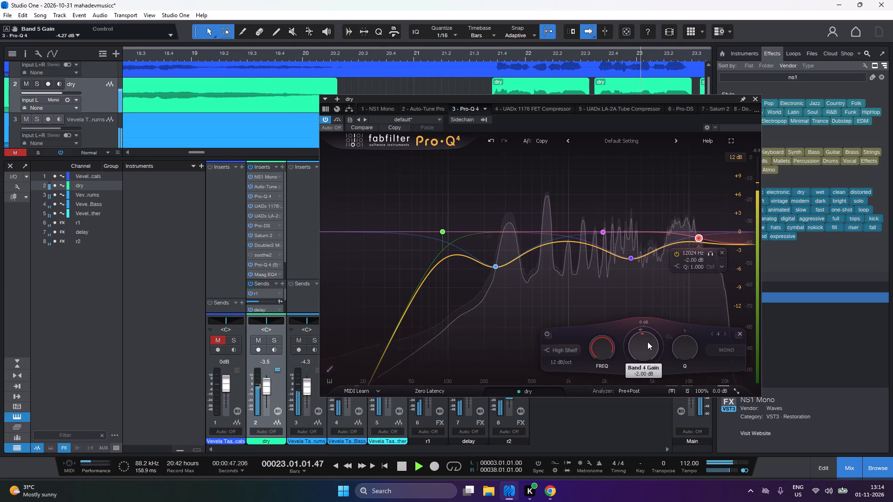
left_click_drag(643, 338, 638, 354)
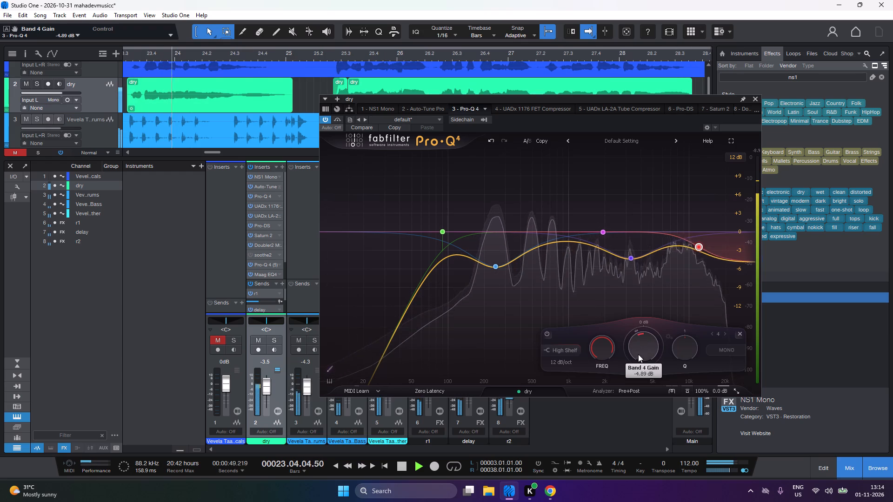
left_click_drag(638, 354, 632, 372)
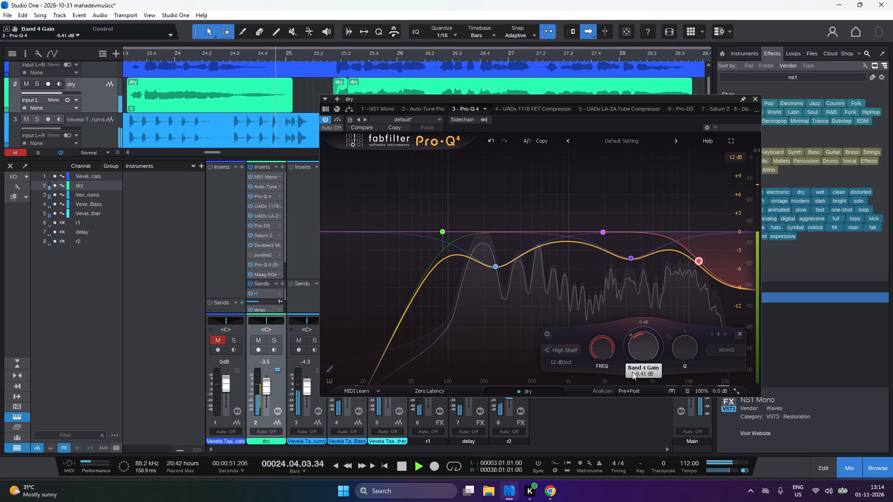
left_click_drag(632, 372, 632, 369)
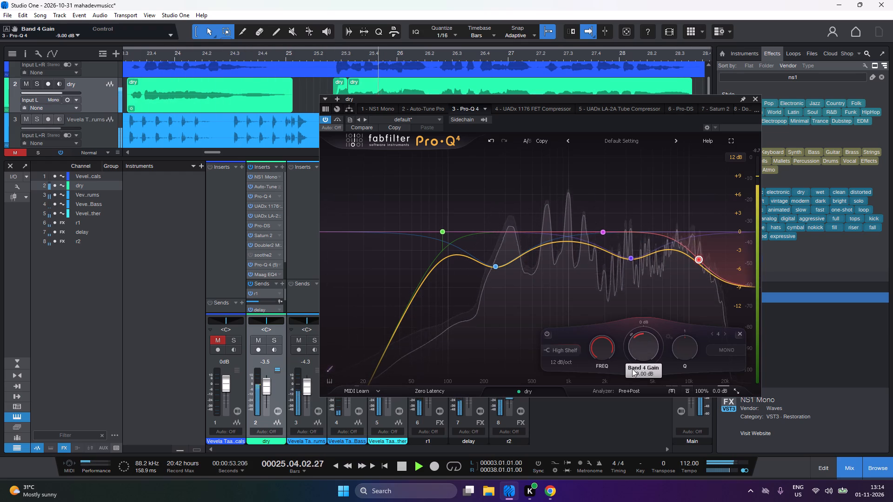
left_click_drag(632, 369, 633, 364)
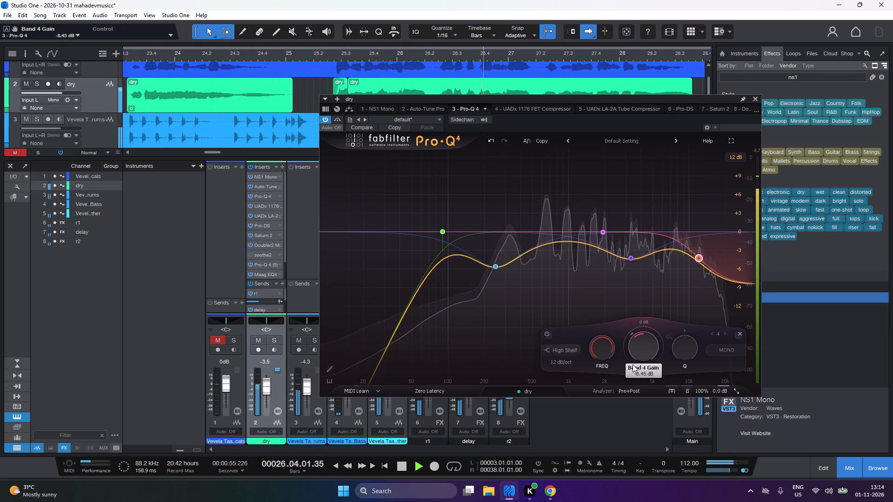
left_click_drag(633, 364, 633, 363)
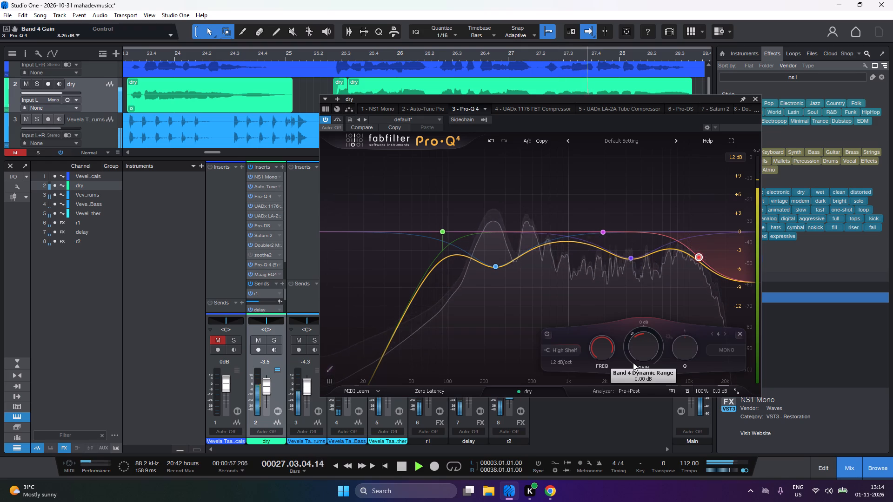
Solo the dry channel again to hear the vocal on its own.
left_click(273, 339)
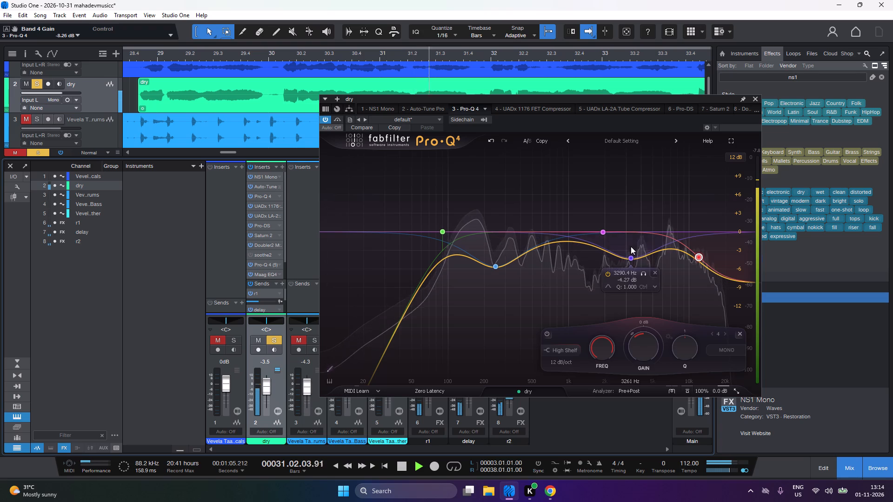
Sweep Pro-Q 4 band 4's high shelf on the soloed vocal and settle it at about -2.86 dB near 11200 Hz.
left_click_drag(701, 257, 682, 122)
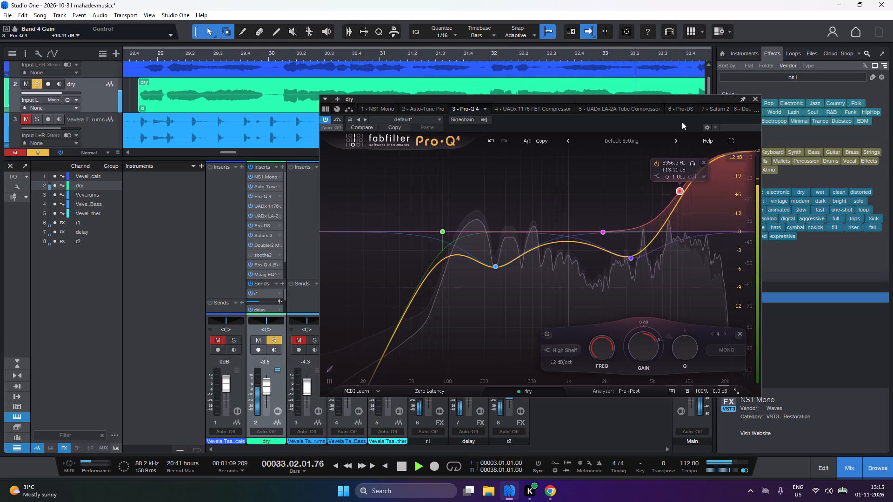
left_click_drag(682, 122, 681, 0)
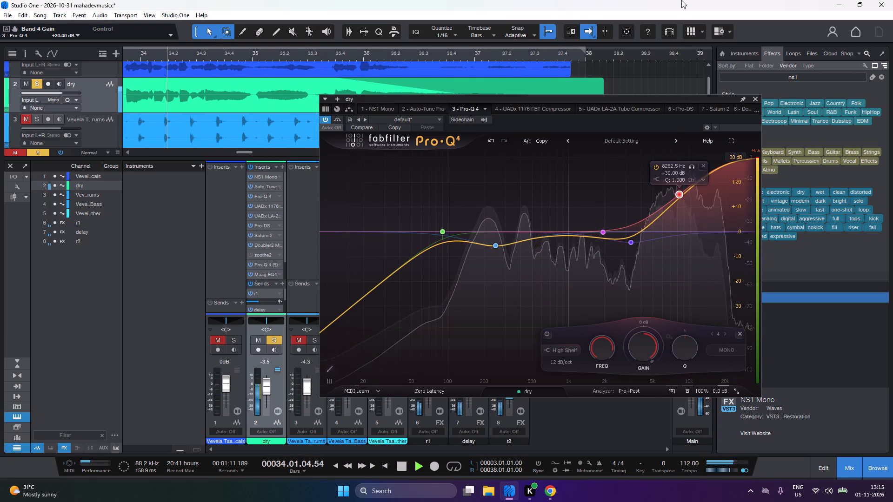
left_click_drag(681, 0, 687, 233)
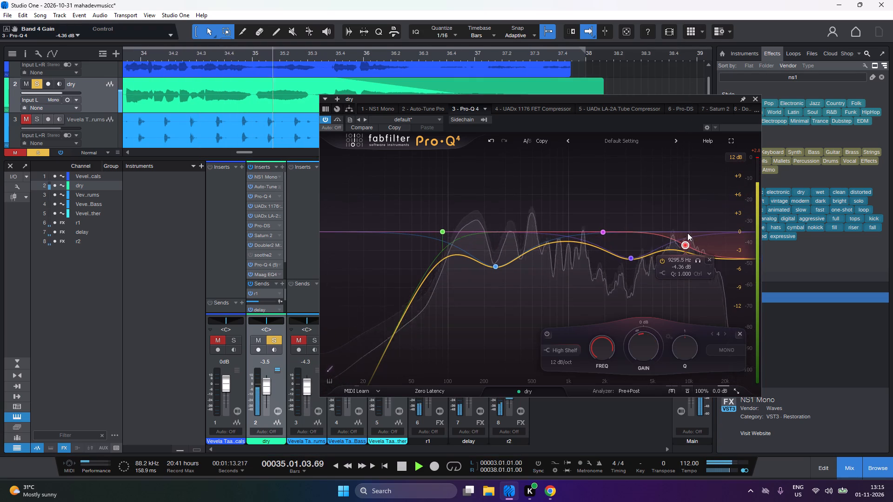
left_click_drag(687, 233, 697, 225)
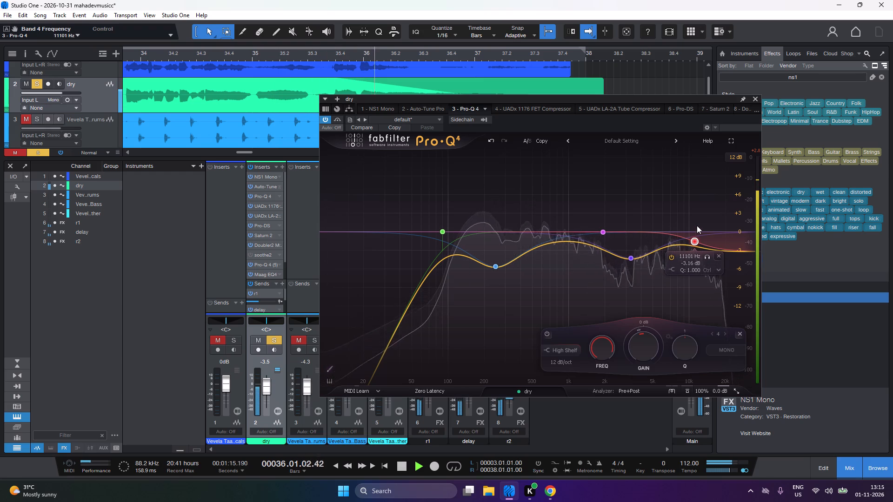
left_click_drag(697, 225, 697, 224)
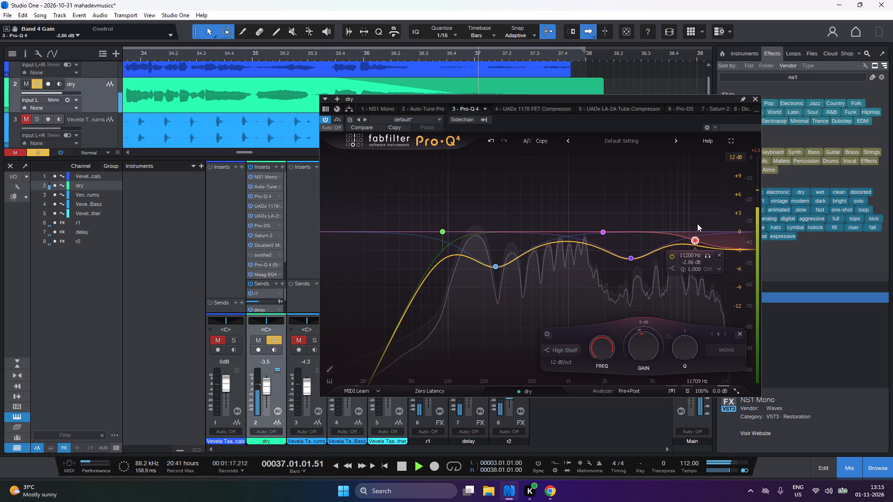
Replay the song from its start and raise Pro-Q 4 band 3 to about +0.60 dB near 1966 Hz.
key("1")
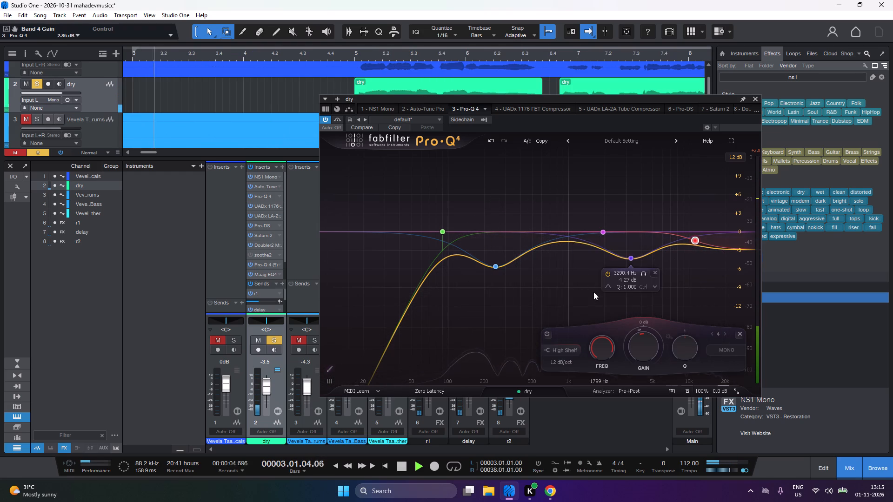
left_click_drag(603, 231, 604, 228)
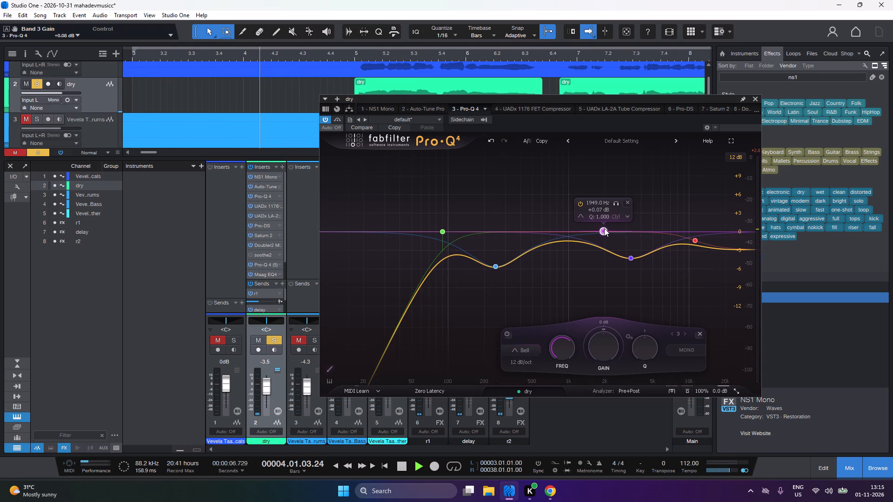
left_click_drag(604, 228, 605, 225)
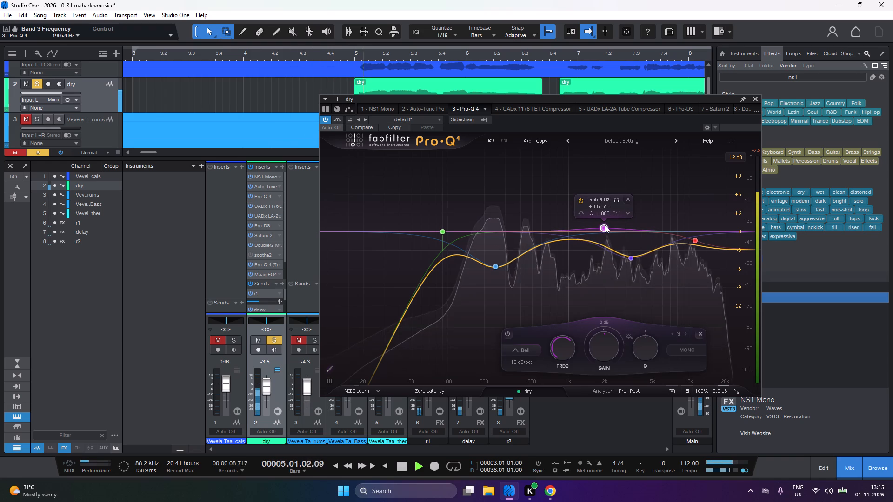
Unsolo the dry channel to hear the vocal in the full mix.
left_click(277, 338)
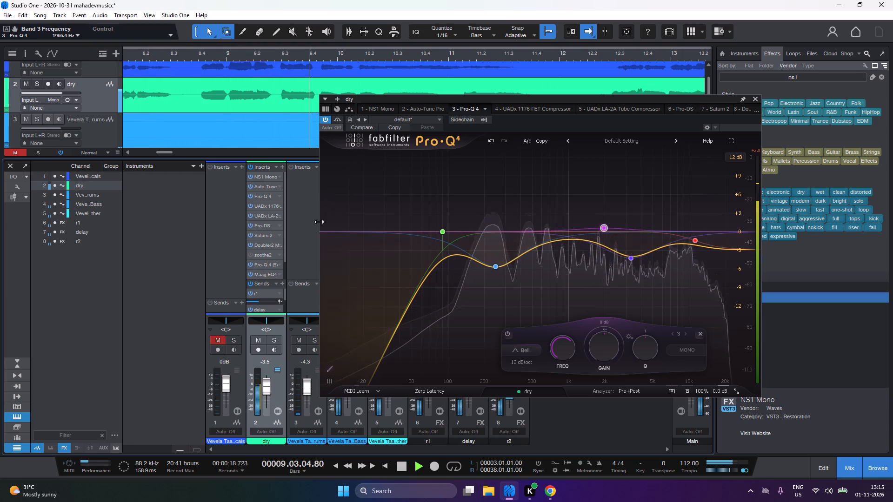
scroll(265, 236, "down", 2)
scroll(265, 236, "up", 2)
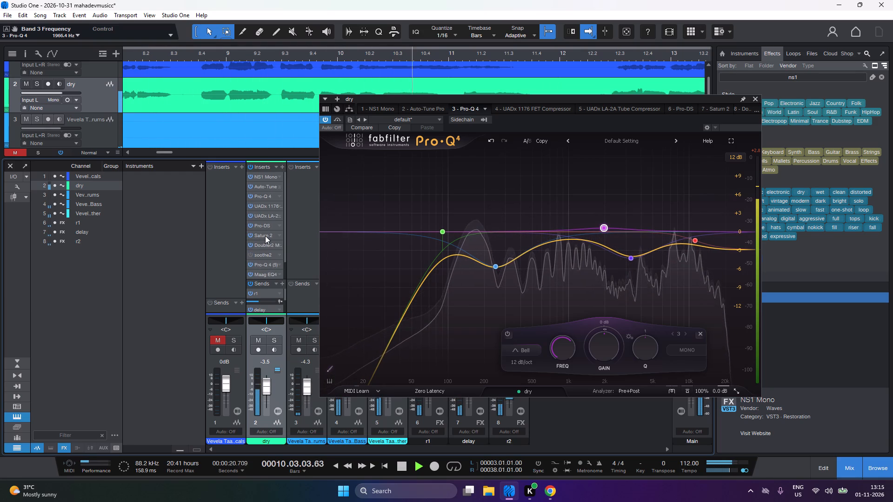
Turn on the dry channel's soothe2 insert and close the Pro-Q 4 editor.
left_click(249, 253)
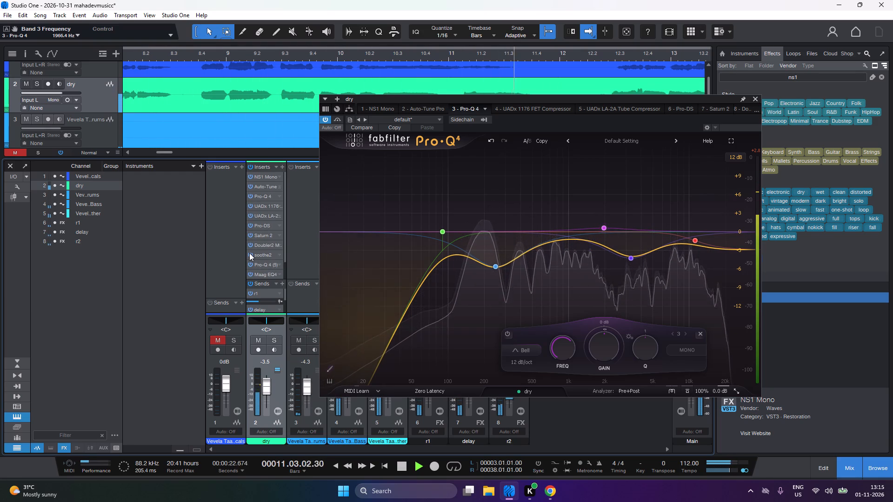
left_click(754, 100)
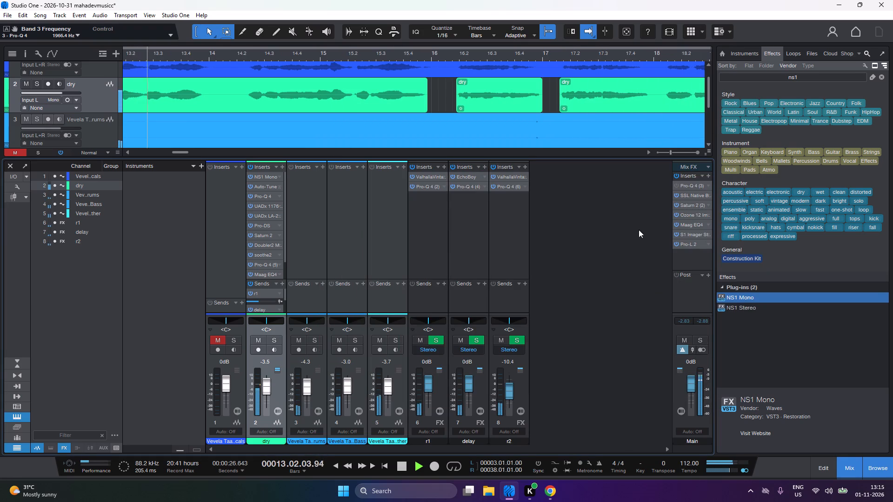
Compare the Main output with its Pro-Q 4 (3) insert switched on and back off.
left_click(677, 187)
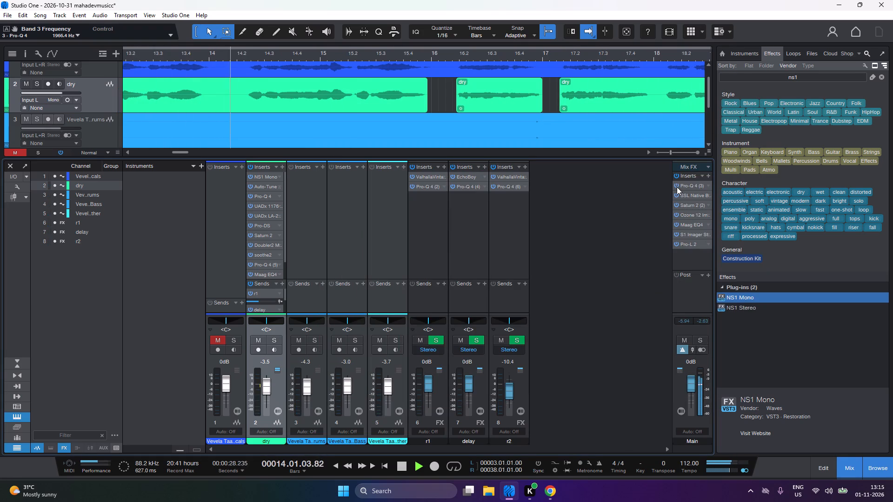
left_click(677, 187)
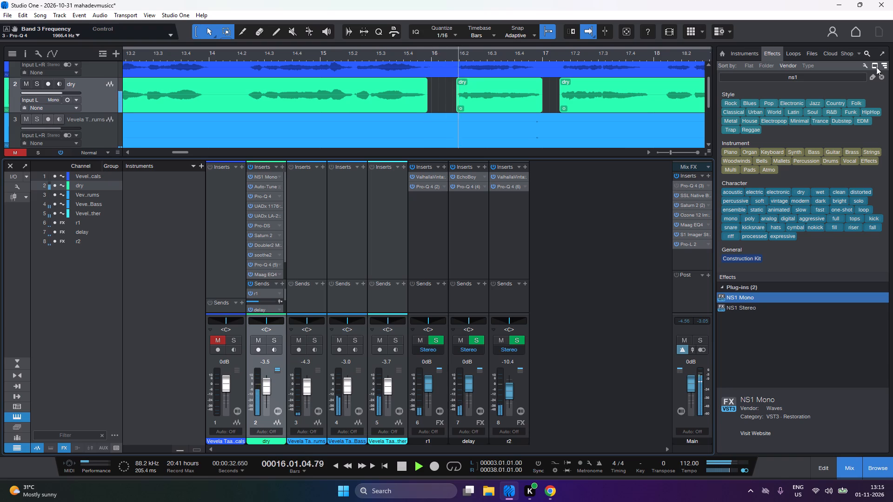
Close the ns1 effects search to return to the full effects list.
left_click(868, 53)
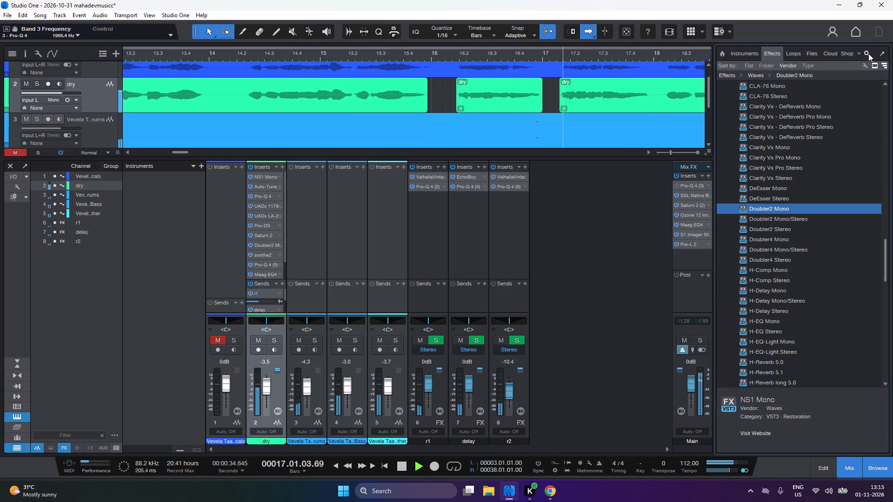
Solo the dry channel, compare it with Doubler2 bypassed and restored, and unsolo it again.
left_click(277, 337)
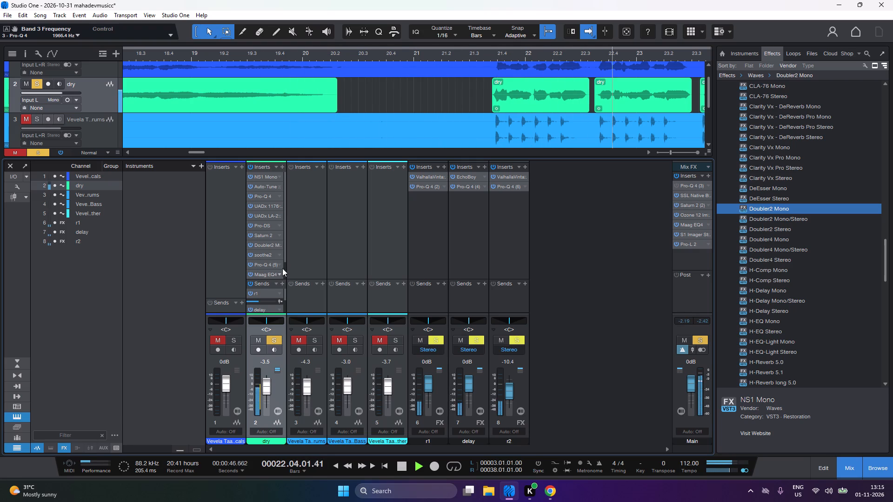
left_click(251, 246)
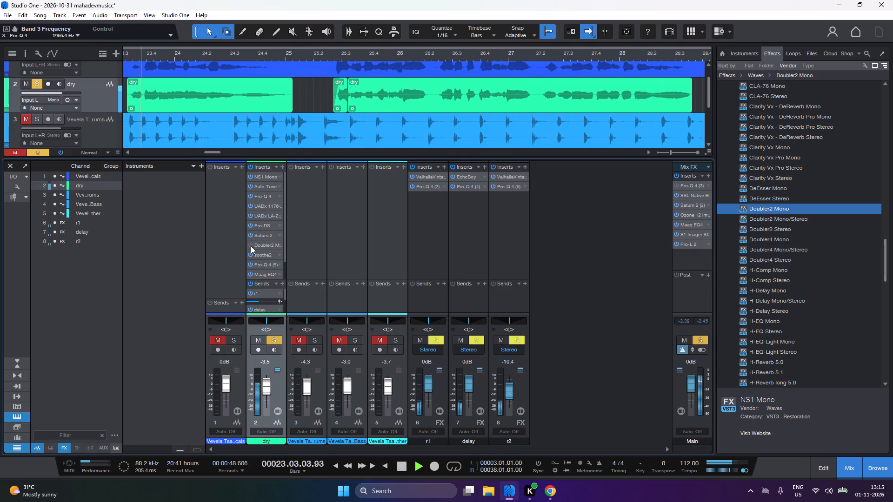
left_click(251, 246)
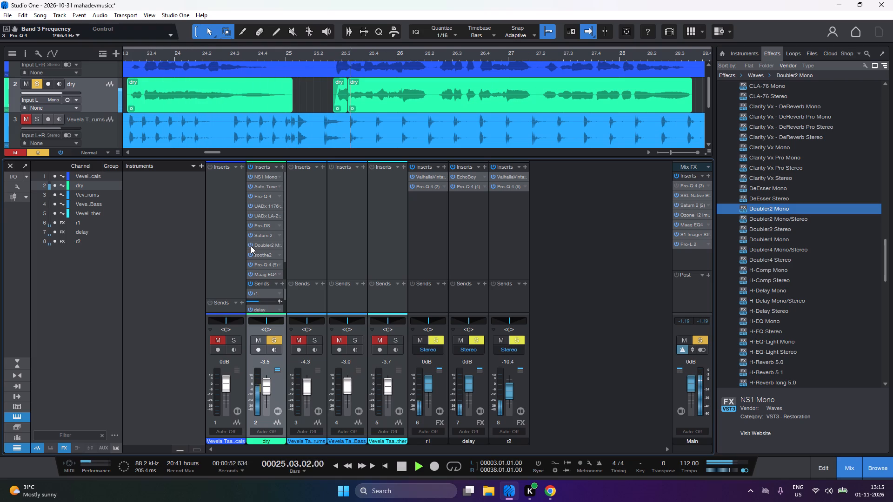
left_click(274, 339)
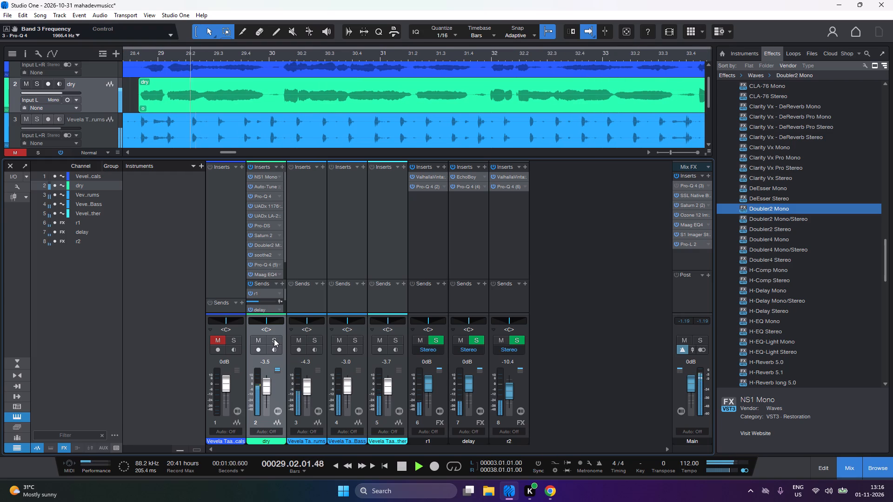
Compare the dry vocal in the full mix with its Pro-Q 4 (5) insert bypassed and restored.
left_click(253, 265)
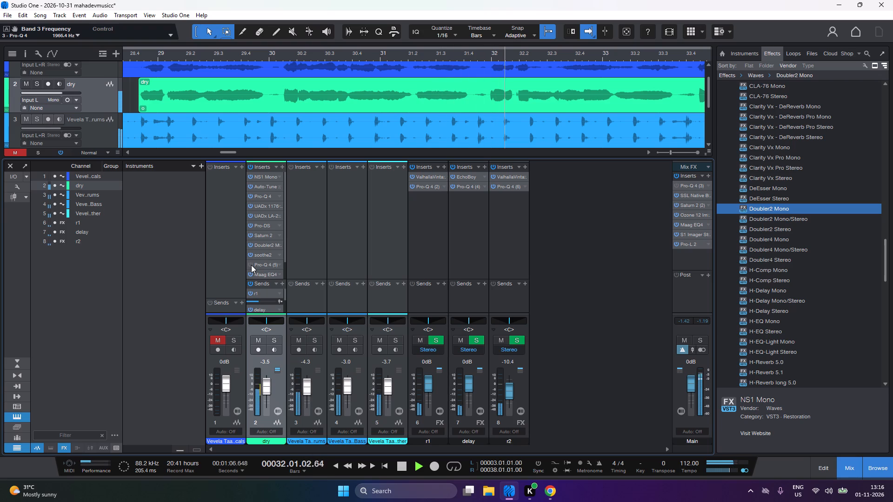
left_click(251, 265)
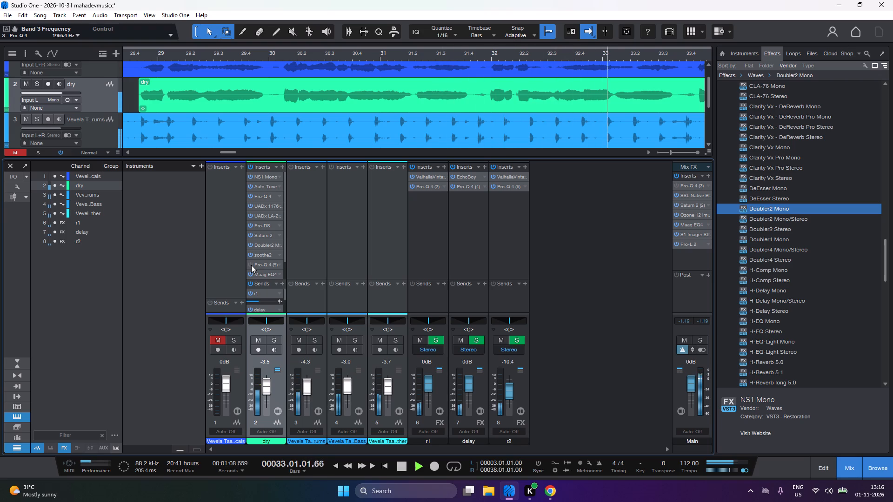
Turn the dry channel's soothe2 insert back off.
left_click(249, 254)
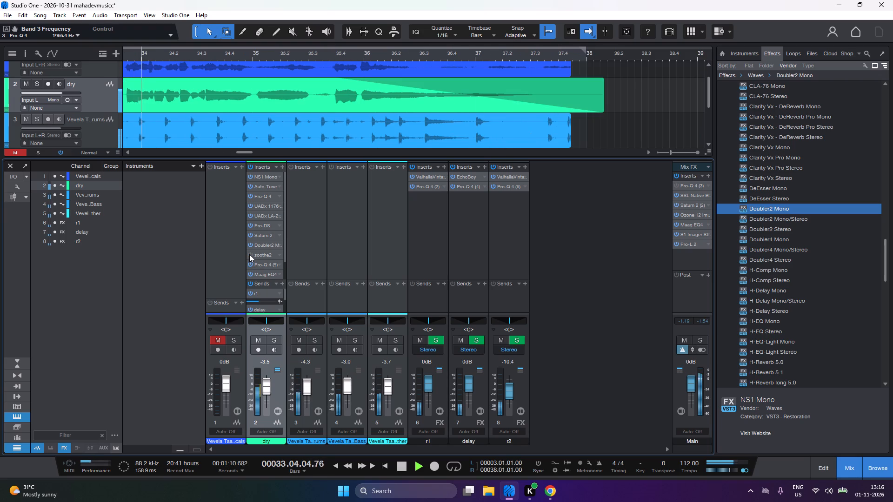
In the dry channel's Pro-Q 4 (5), reduce band 2 to about +3.40 dB and band 4 to about +3.22 dB, and replay from the start.
left_click_drag(280, 264, 285, 271)
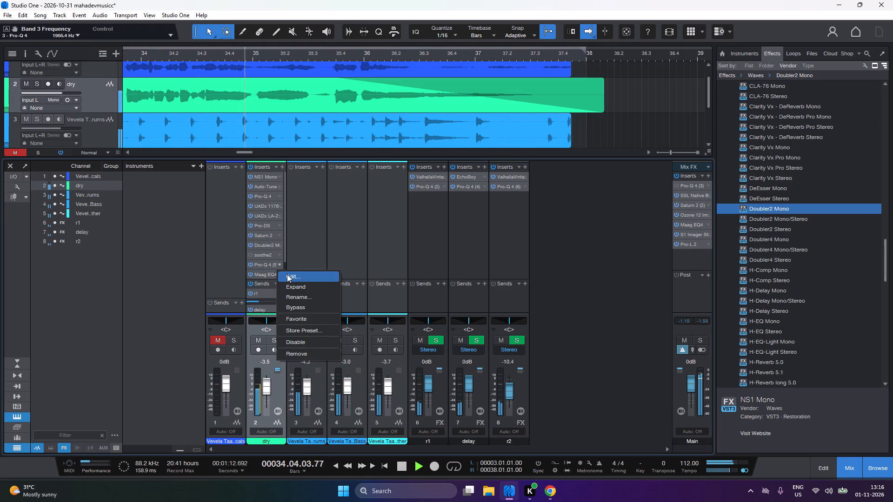
left_click(287, 274)
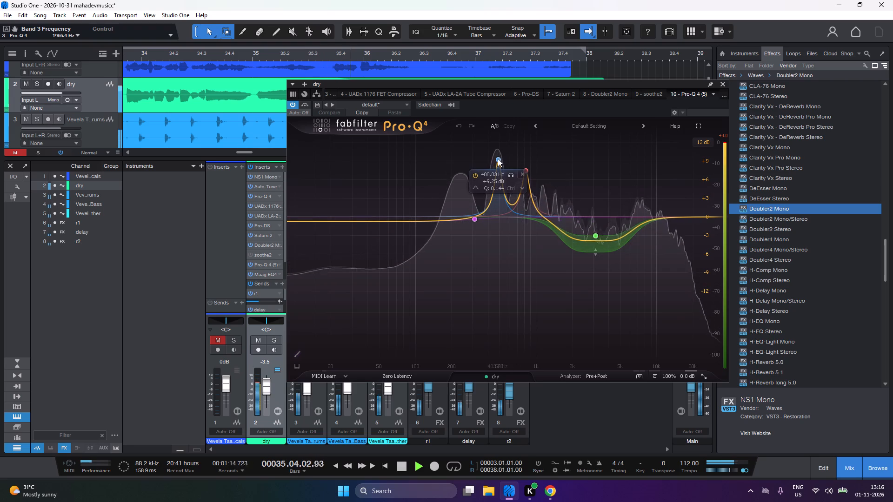
left_click_drag(498, 159, 500, 184)
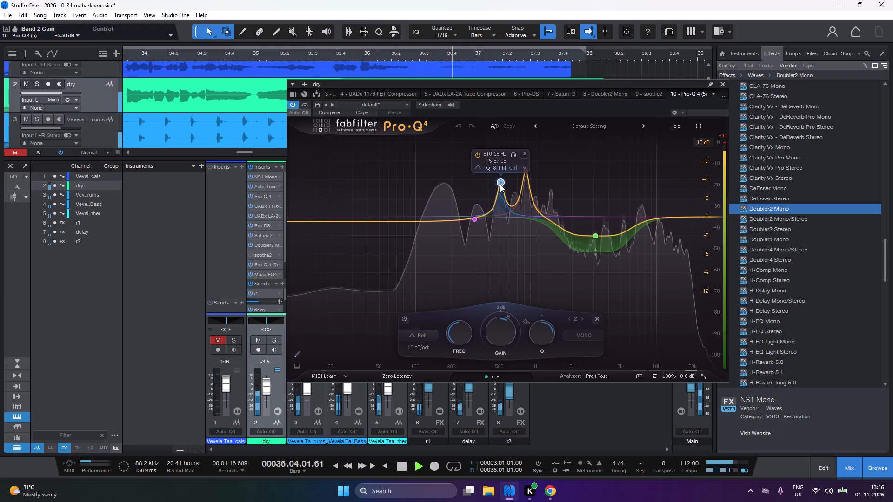
left_click_drag(500, 184, 500, 184)
left_click_drag(525, 172, 524, 186)
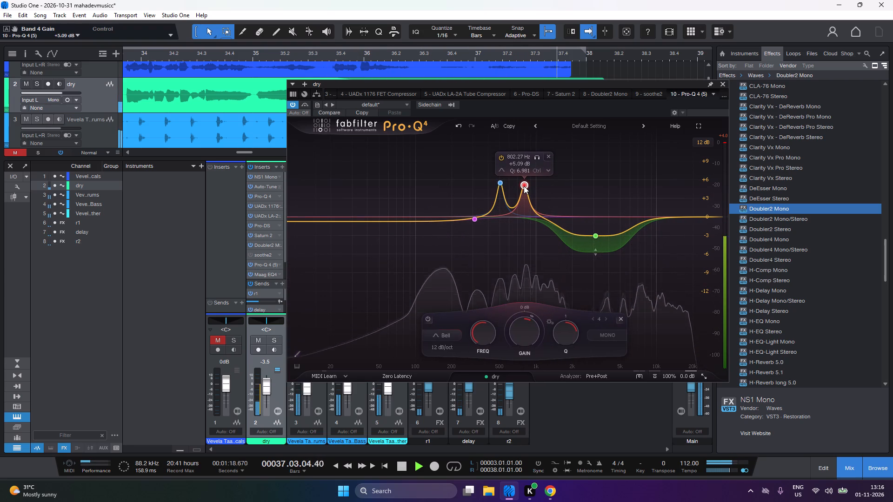
left_click_drag(524, 186, 524, 198)
left_click_drag(499, 182, 503, 195)
key("1")
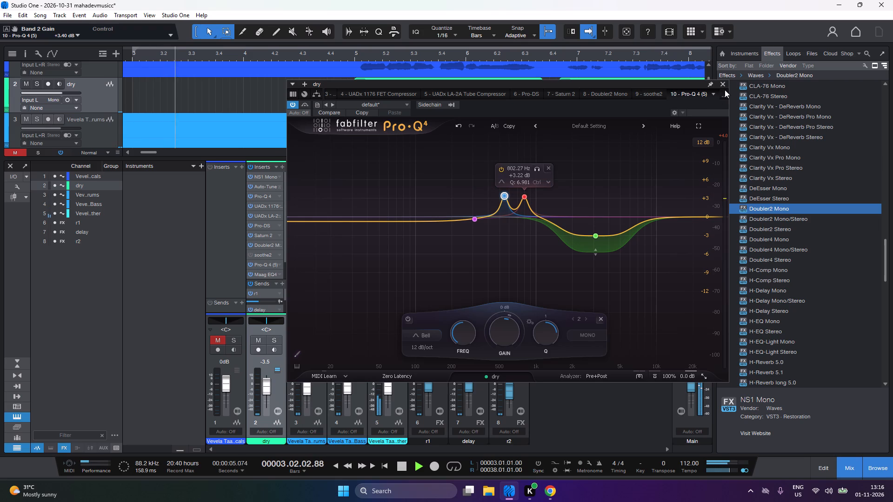
left_click(724, 85)
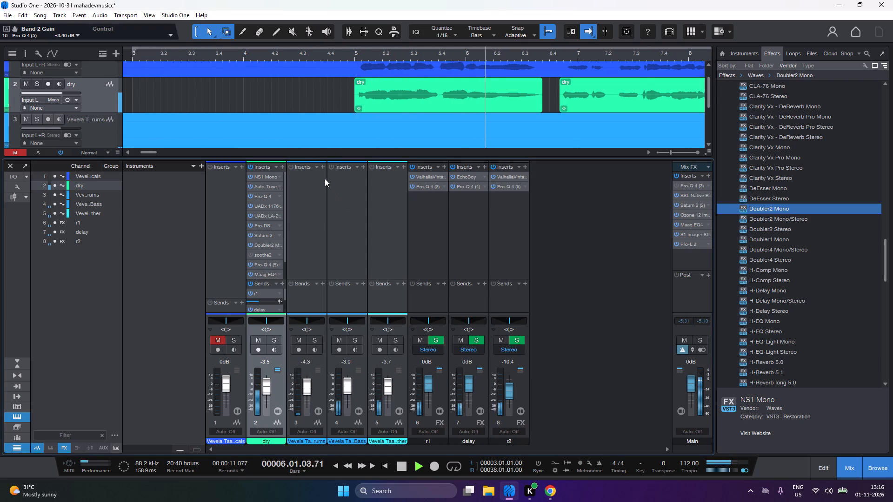
Stop playback and export the song's mixdown with the file name 11.
key("space")
key("ctrl+e")
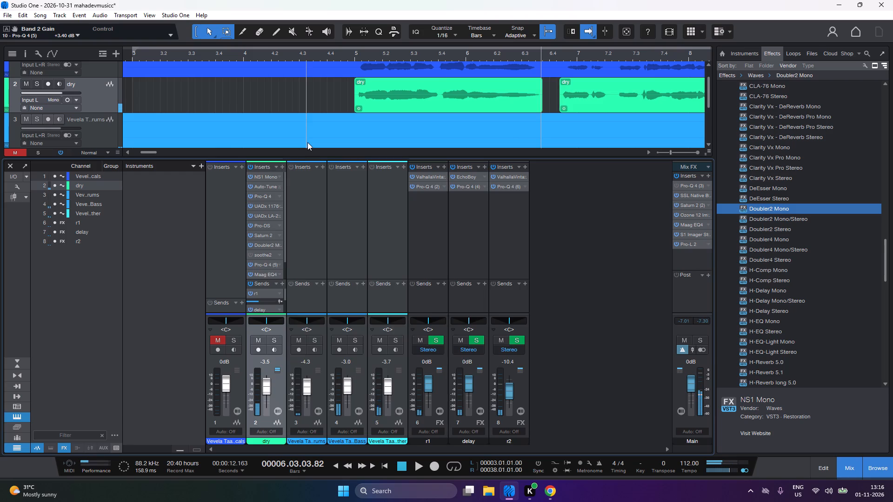
left_click(404, 135)
type("11")
left_click(574, 400)
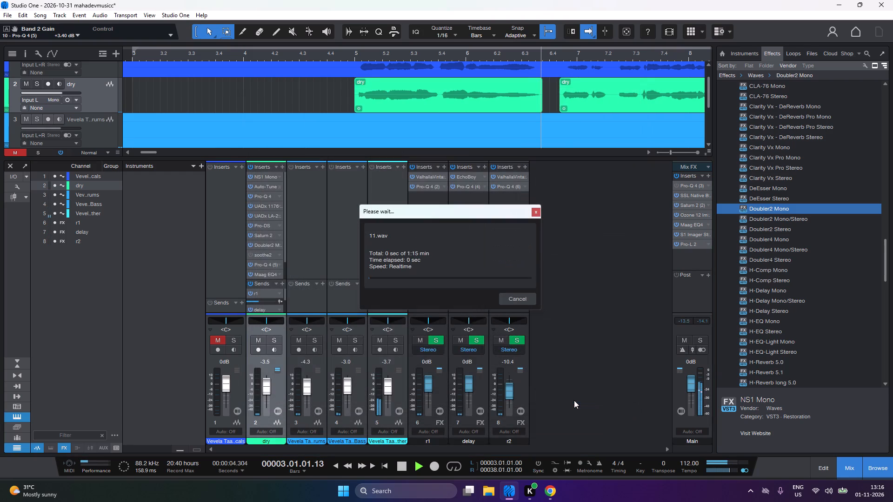
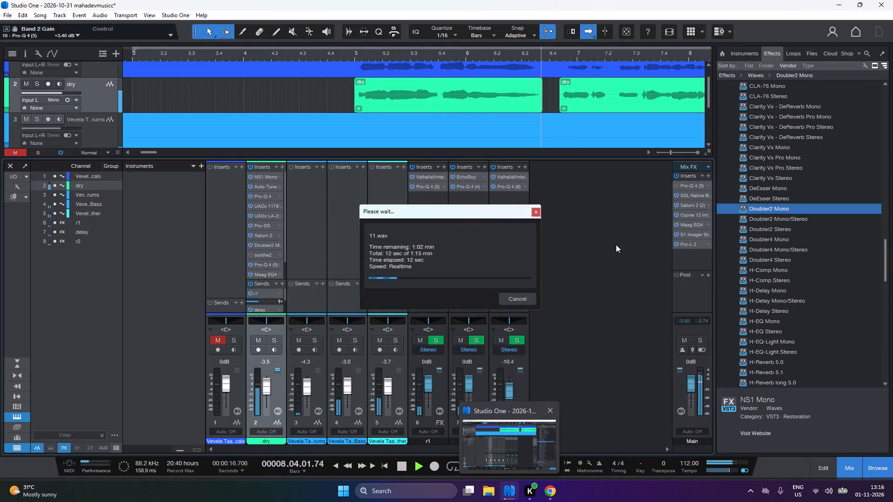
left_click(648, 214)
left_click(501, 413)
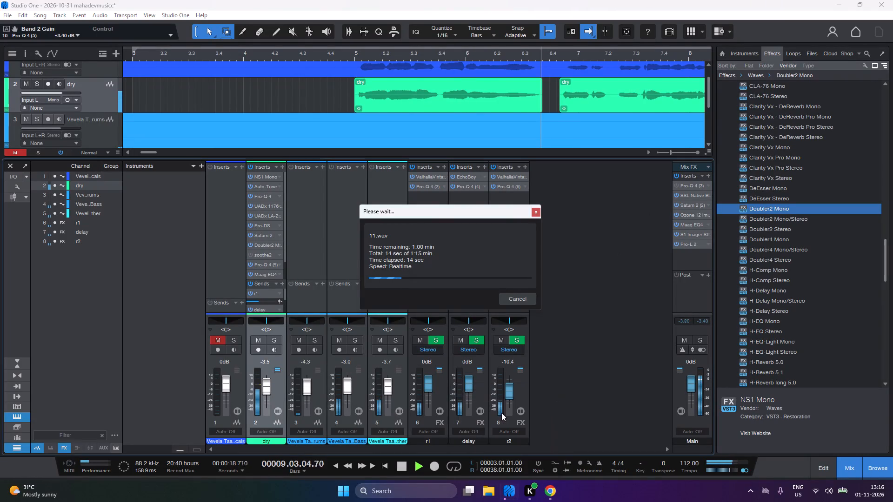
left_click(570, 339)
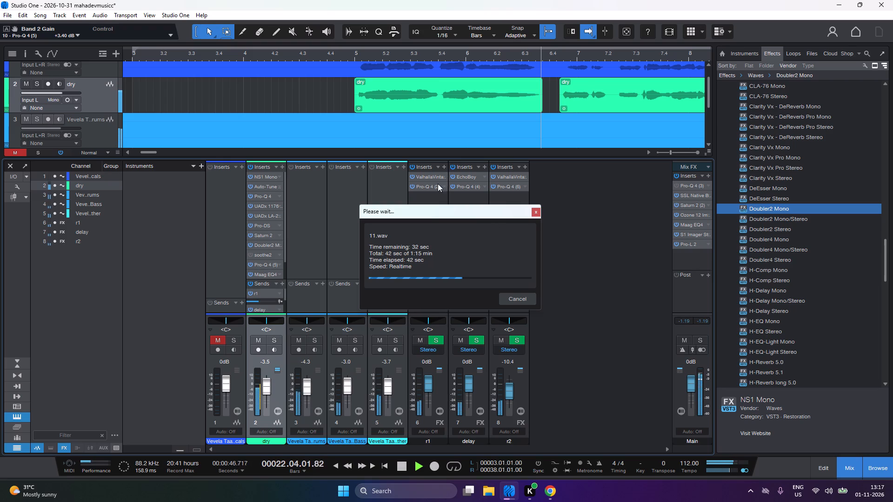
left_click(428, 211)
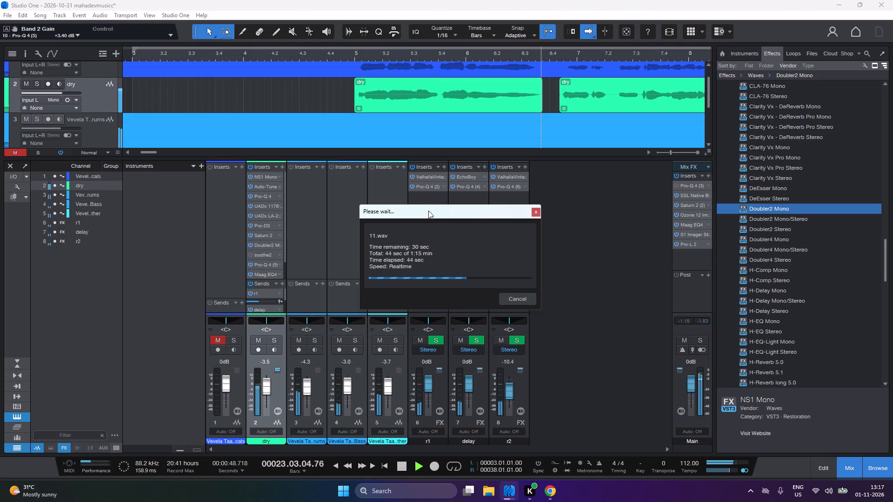
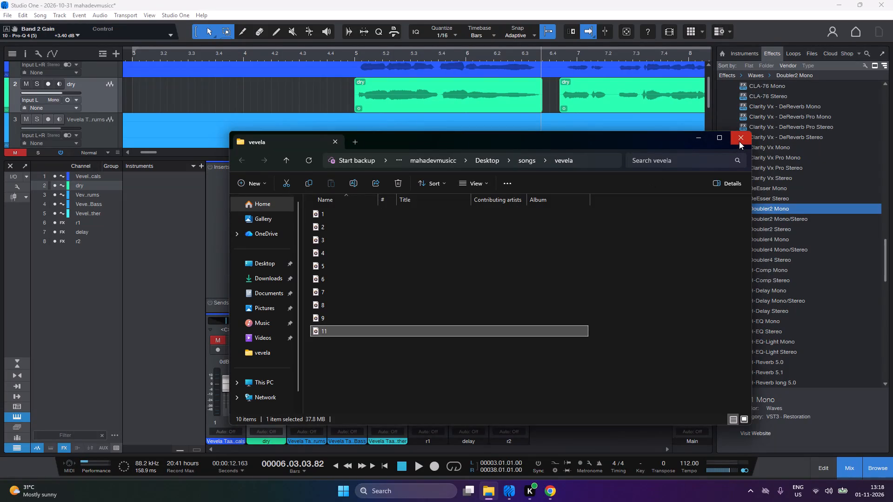
Close the vevela folder window and return to the song's mixer.
left_click(739, 141)
left_click(597, 248)
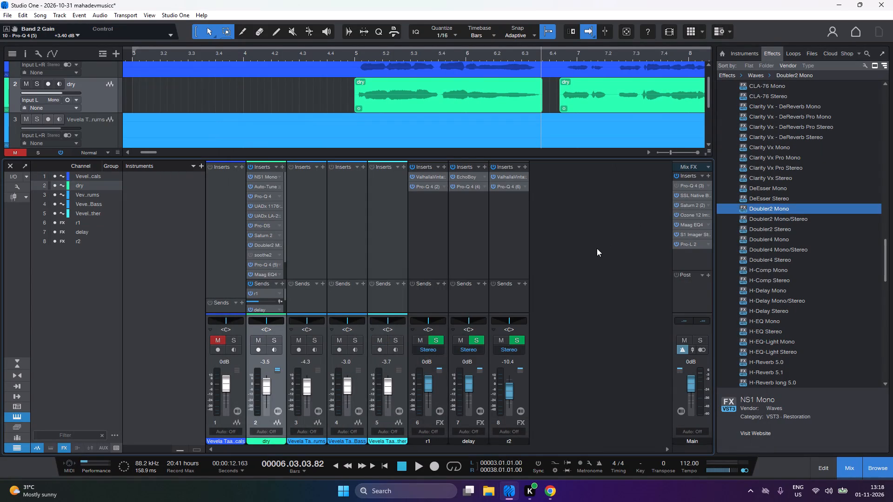
Make the mixer console slightly taller and give the channels' sends section a little more room below the inserts.
scroll(597, 248, "down", 1)
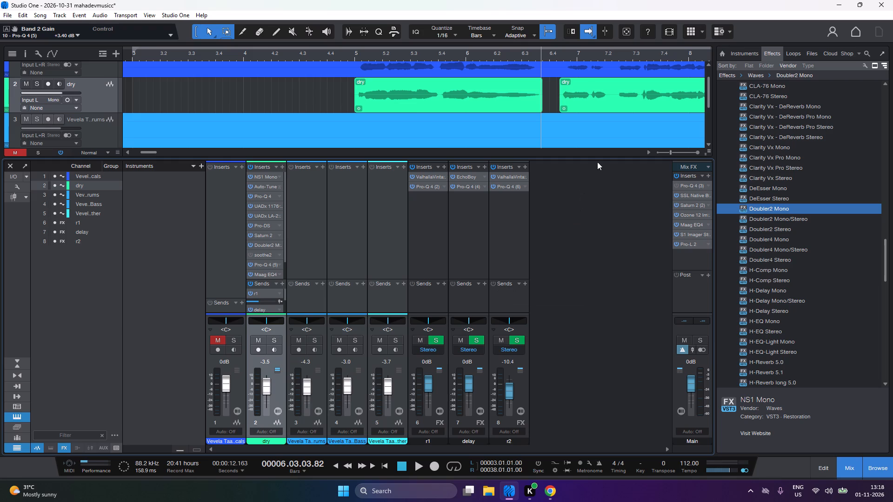
left_click_drag(593, 157, 583, 261)
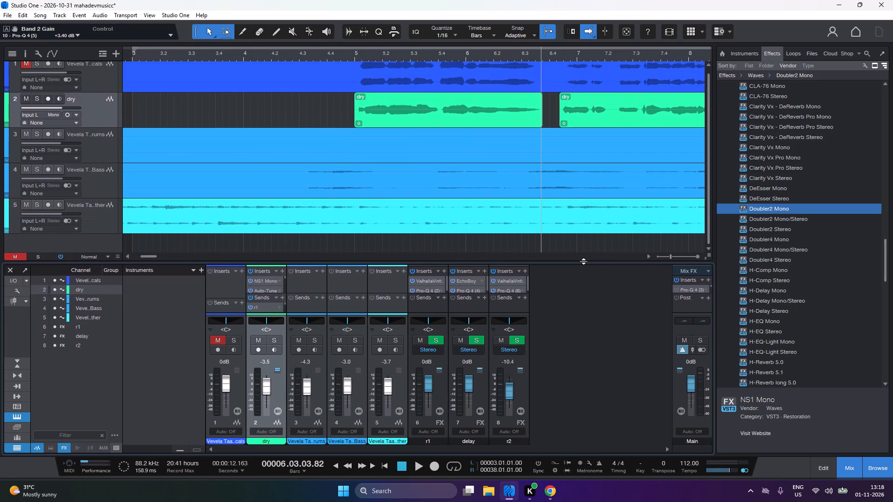
left_click_drag(583, 261, 600, 143)
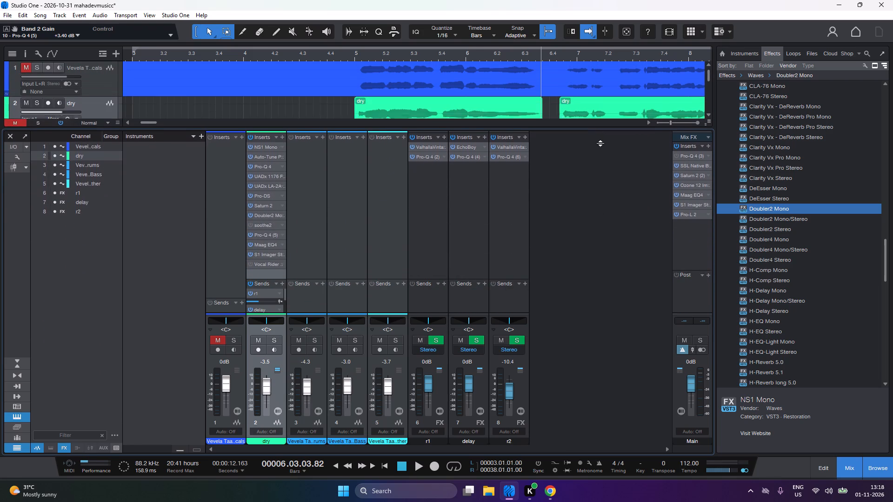
left_click_drag(600, 143, 601, 154)
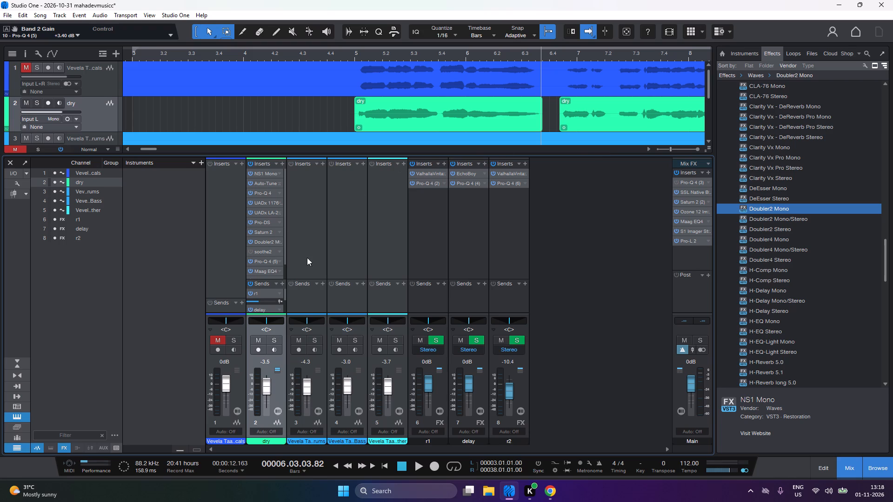
left_click_drag(264, 278, 278, 267)
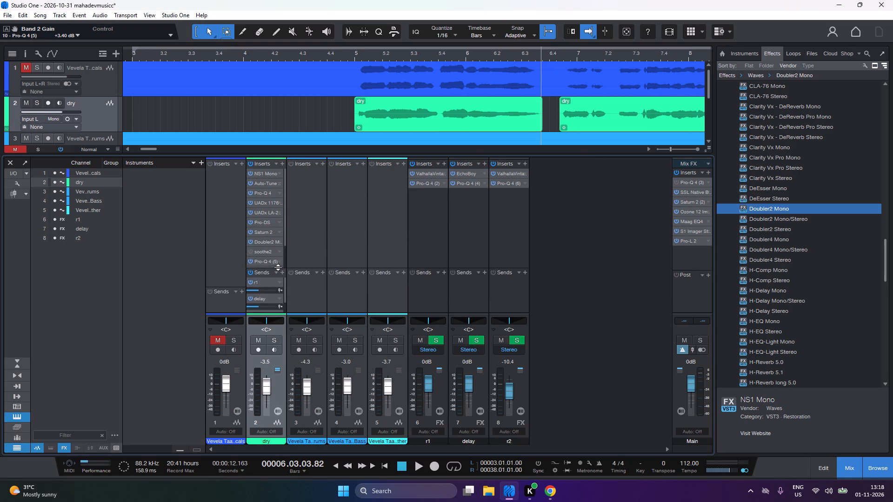
left_click_drag(278, 267, 278, 269)
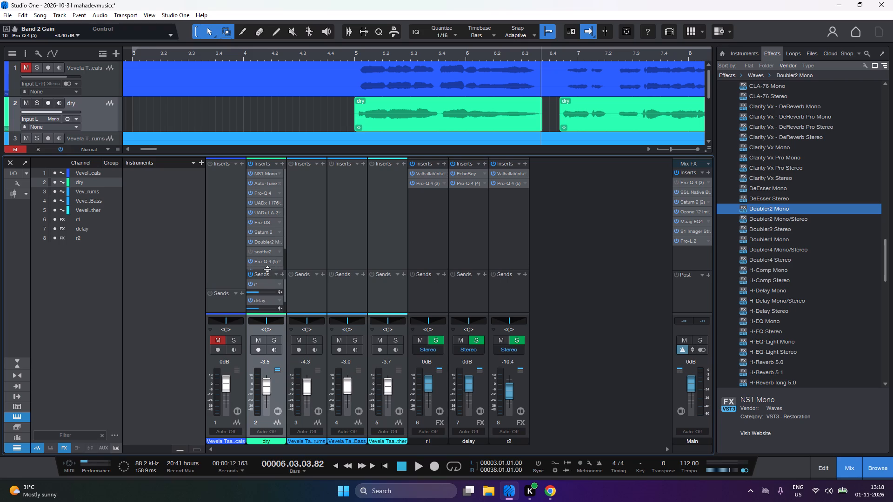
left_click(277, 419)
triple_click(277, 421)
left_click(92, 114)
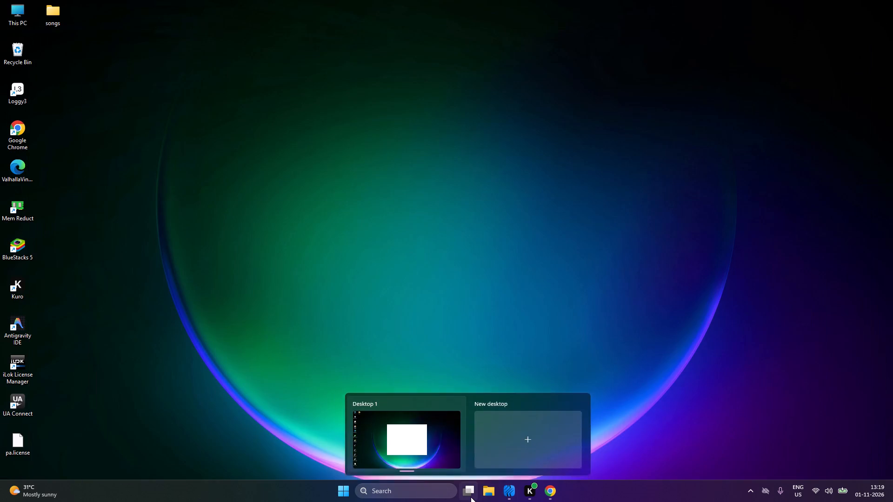
Bring up the overview of all open windows to switch to another application.
left_click(471, 497)
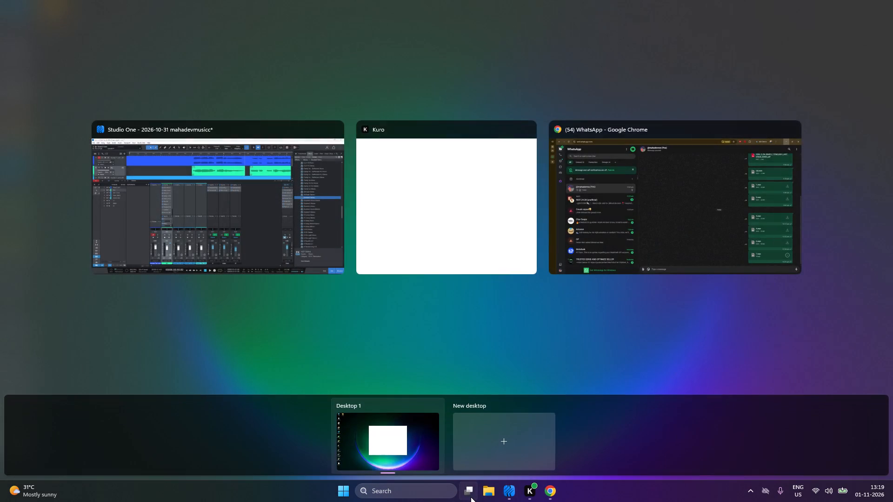